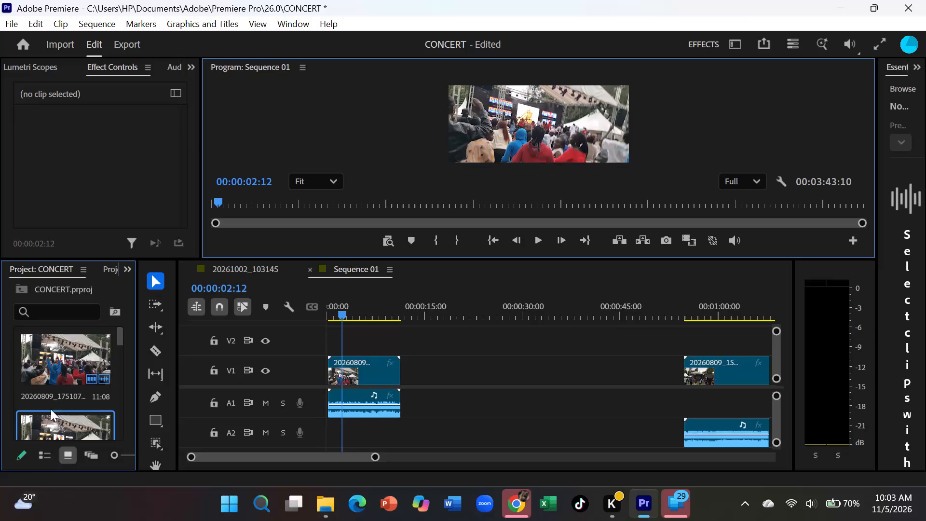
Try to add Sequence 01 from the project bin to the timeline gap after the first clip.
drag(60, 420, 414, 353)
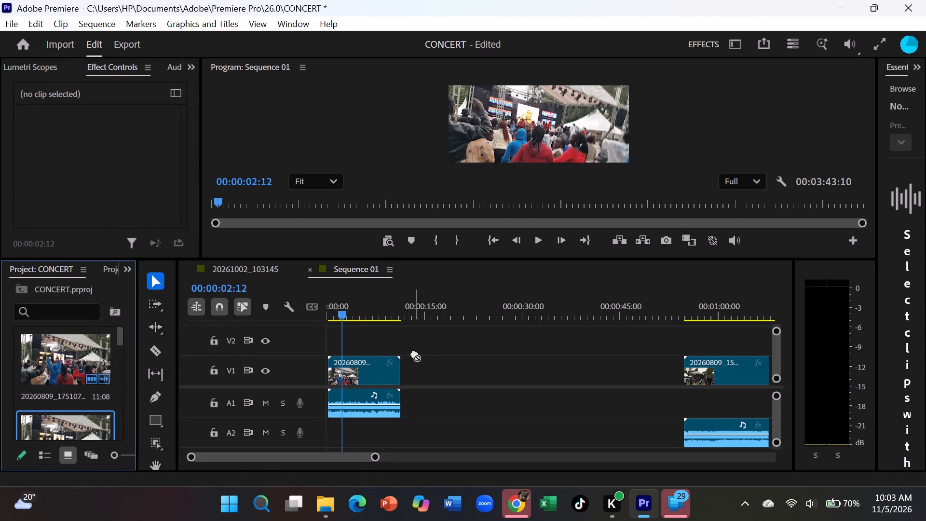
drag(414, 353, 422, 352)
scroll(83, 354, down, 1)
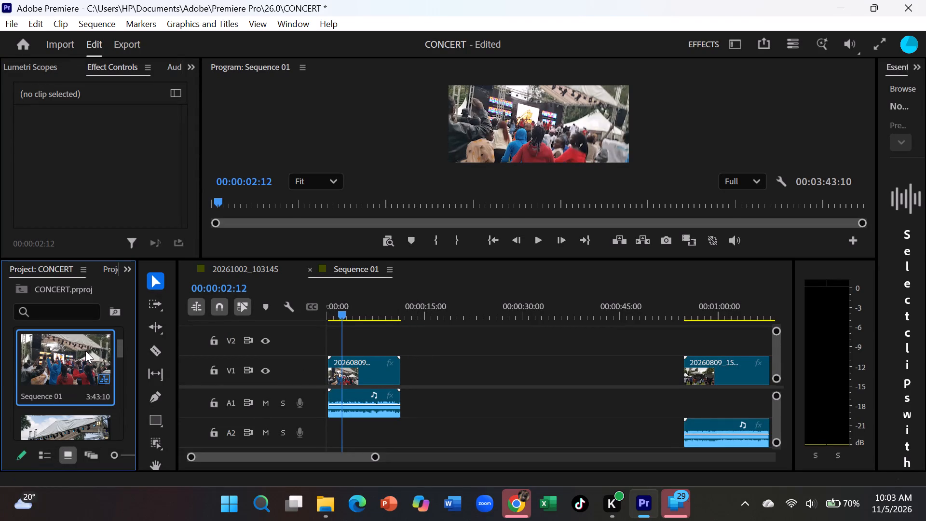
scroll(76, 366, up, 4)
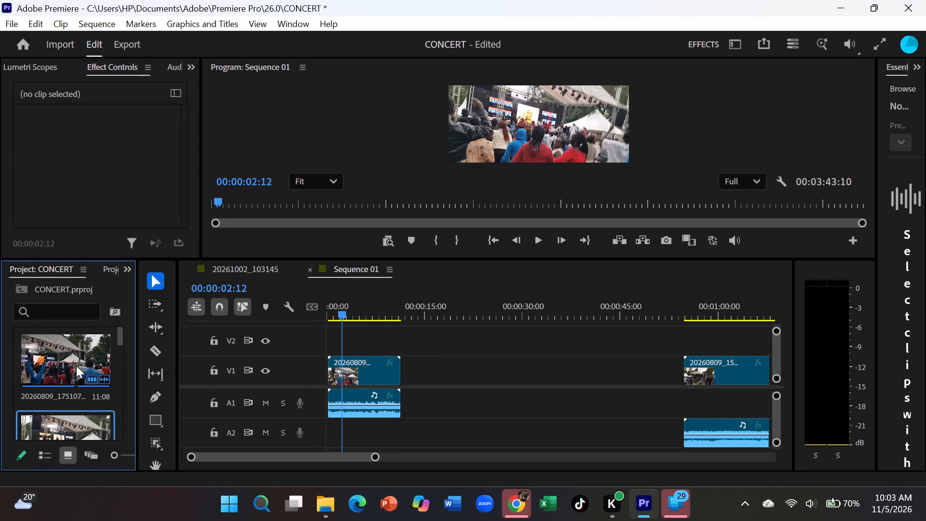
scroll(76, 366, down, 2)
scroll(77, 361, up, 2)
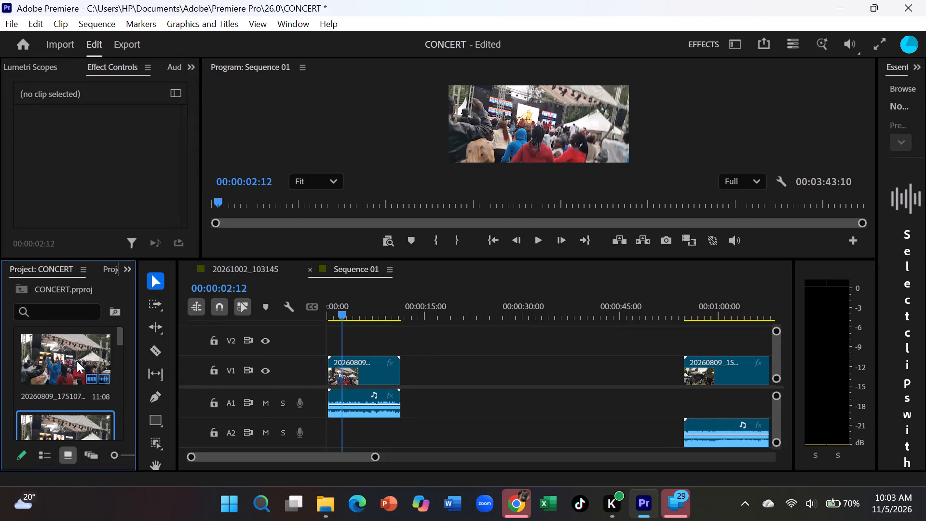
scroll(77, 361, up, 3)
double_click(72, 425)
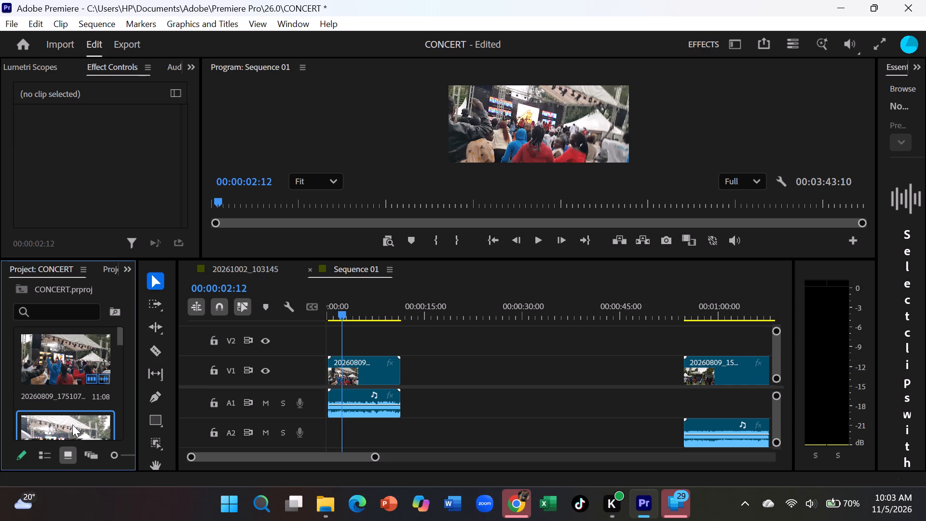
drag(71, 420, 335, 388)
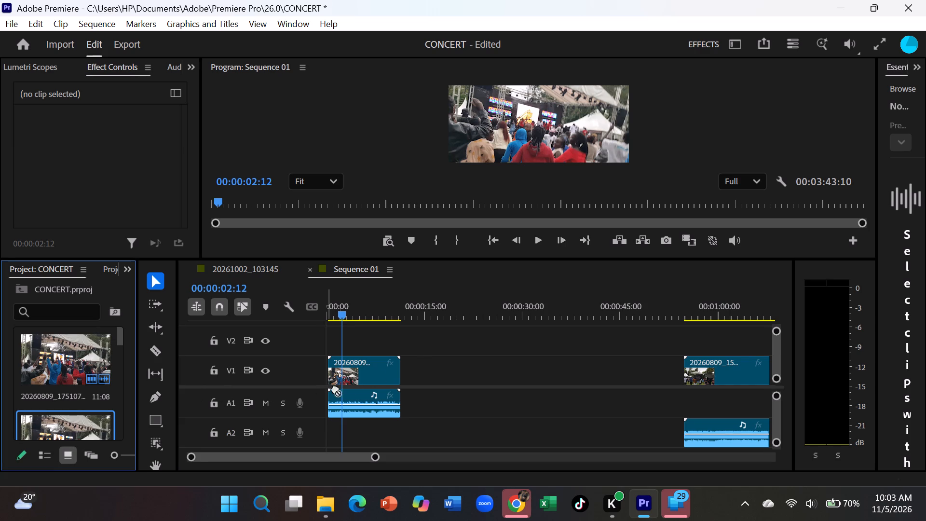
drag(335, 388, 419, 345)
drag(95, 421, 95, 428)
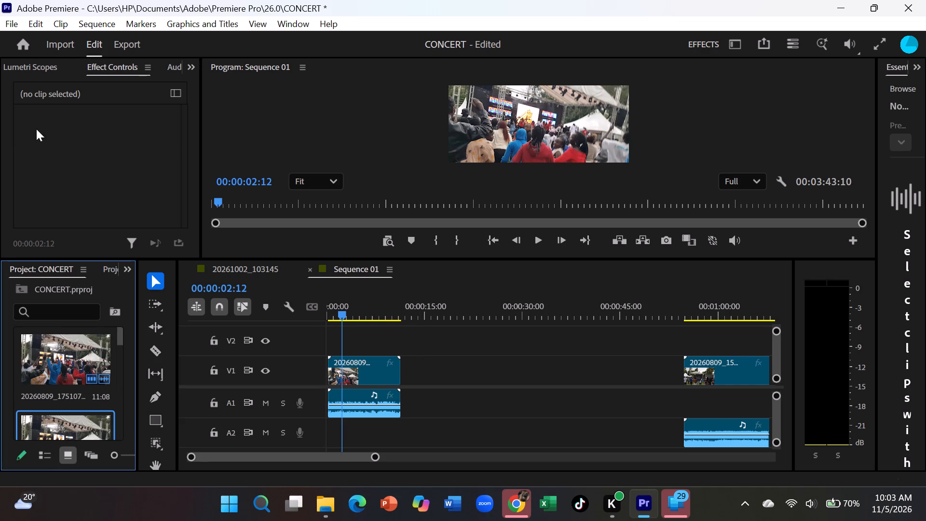
Import the video 20260809_143709 from the VIDEOS folder into the project.
key(ctrl+i)
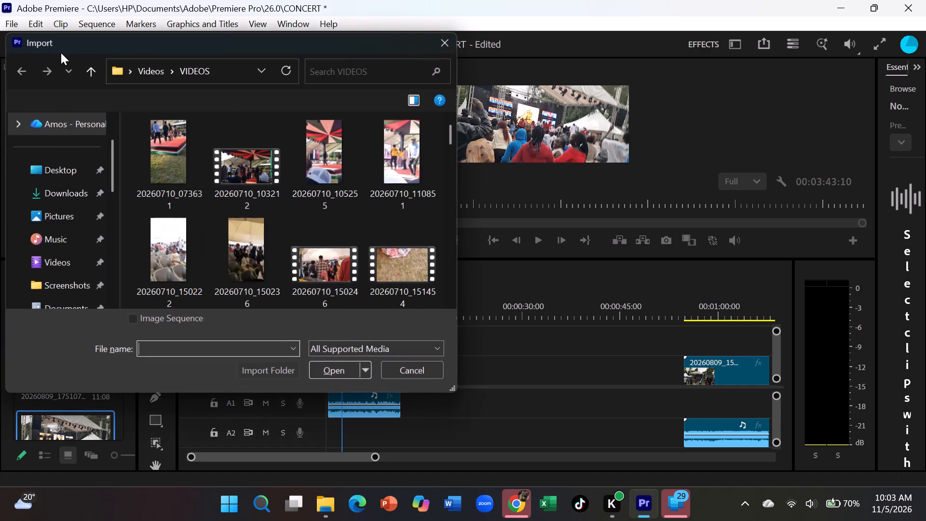
scroll(301, 227, down, 3)
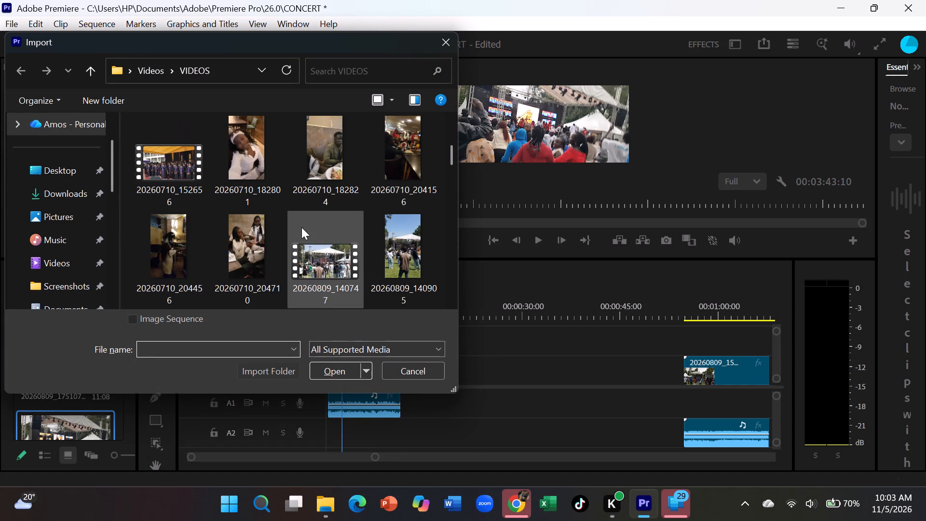
scroll(334, 256, down, 1)
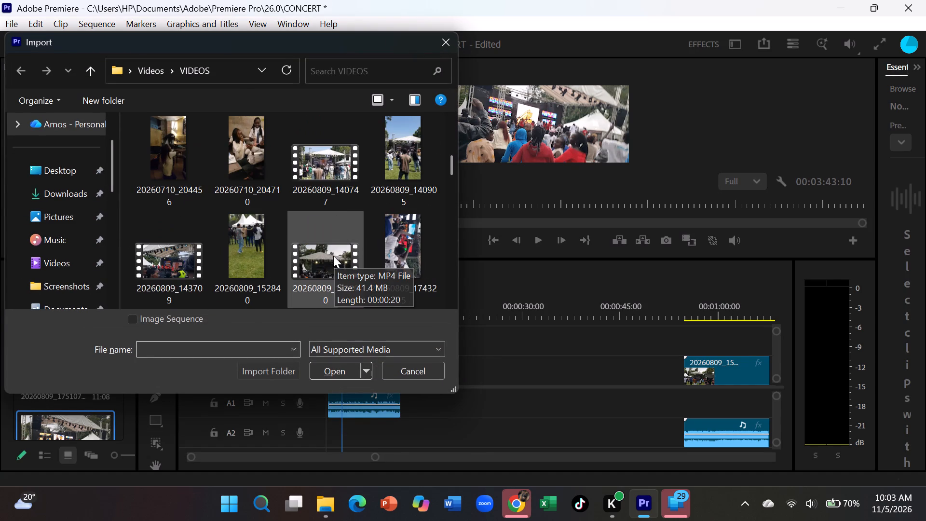
scroll(332, 171, up, 1)
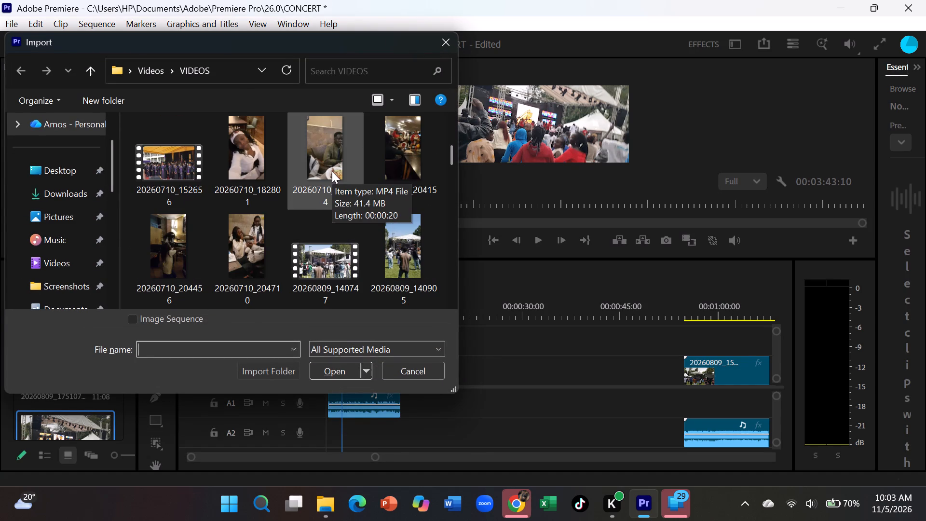
scroll(332, 171, down, 1)
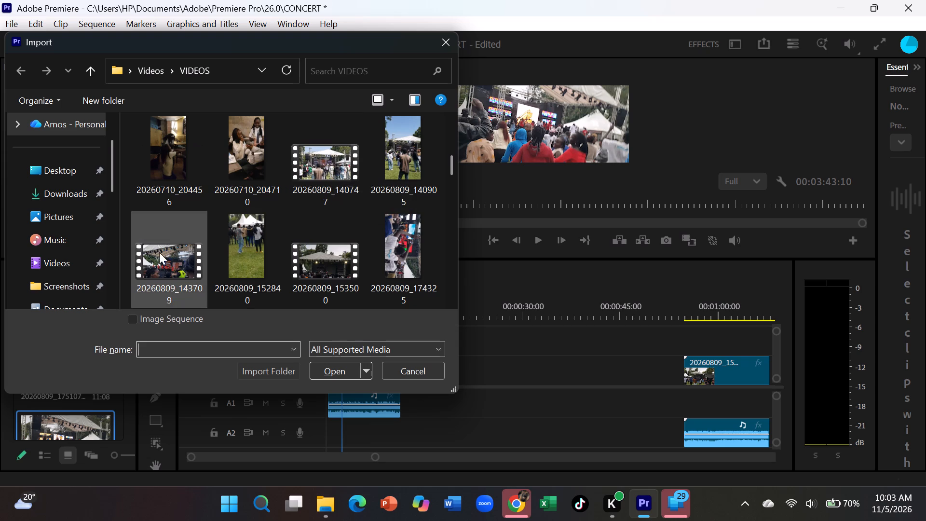
click(153, 265)
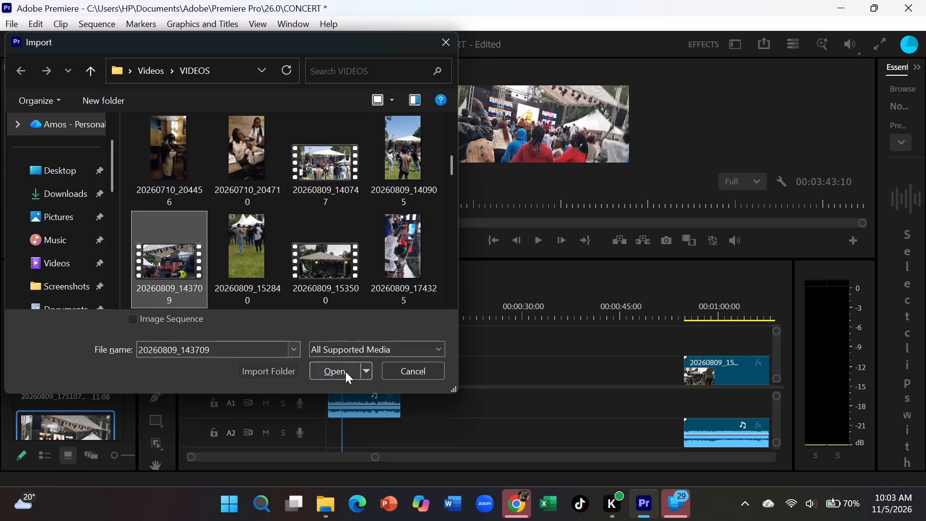
click(345, 372)
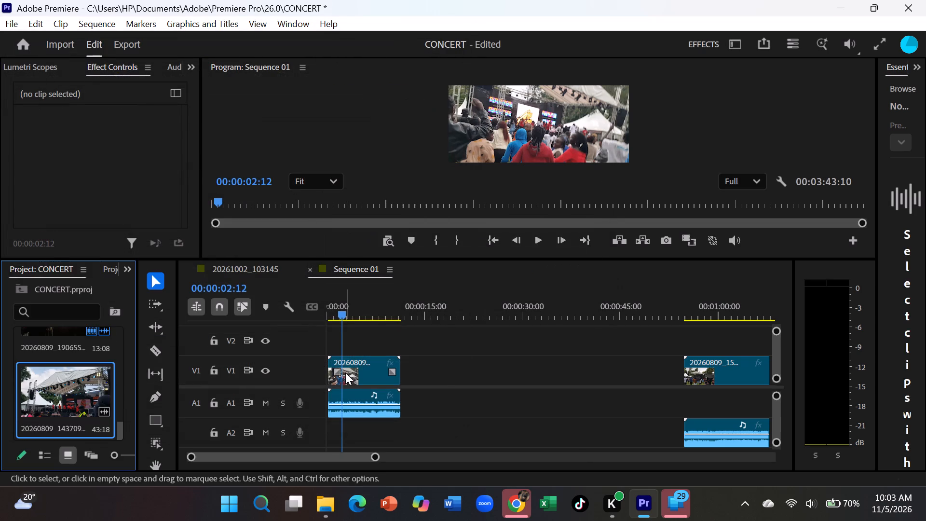
Place the 20260809_143709 clip in the gap between the two existing clips, with video on V2 and audio on A2.
scroll(50, 391, down, 1)
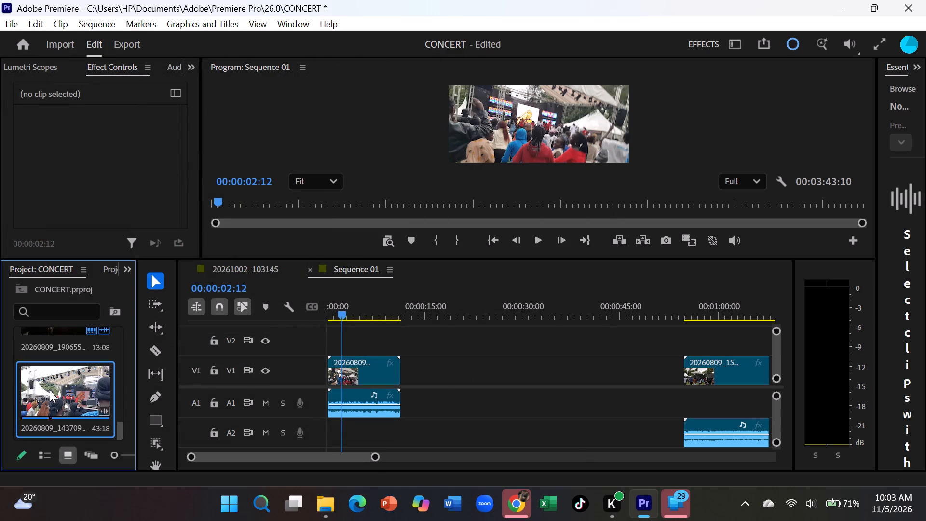
drag(50, 389, 390, 347)
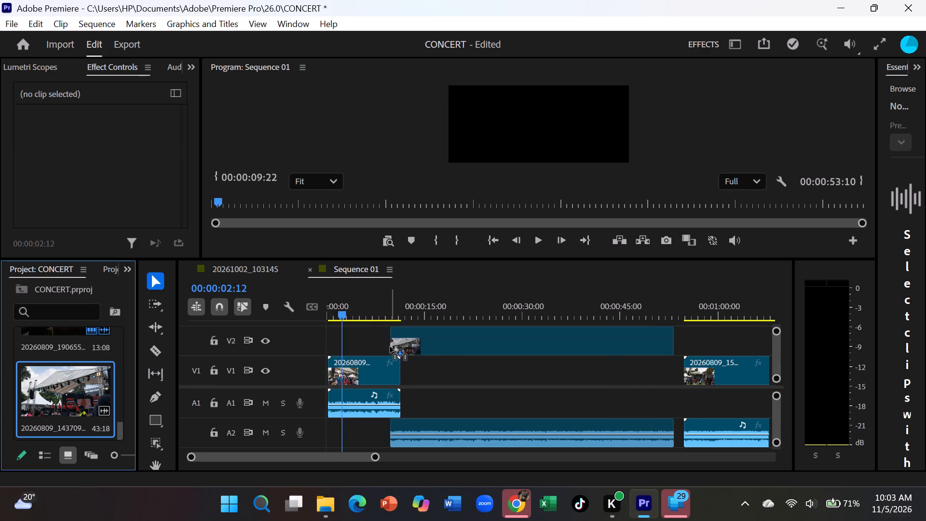
drag(390, 347, 395, 347)
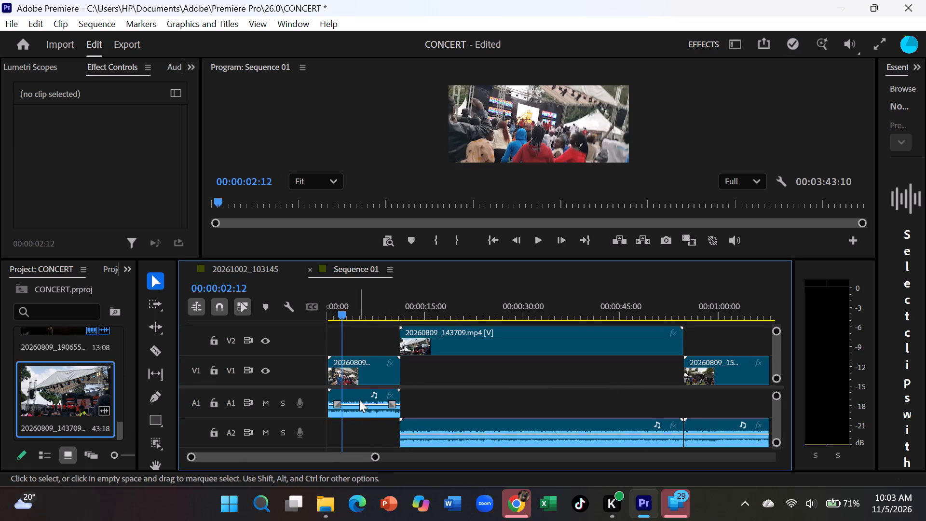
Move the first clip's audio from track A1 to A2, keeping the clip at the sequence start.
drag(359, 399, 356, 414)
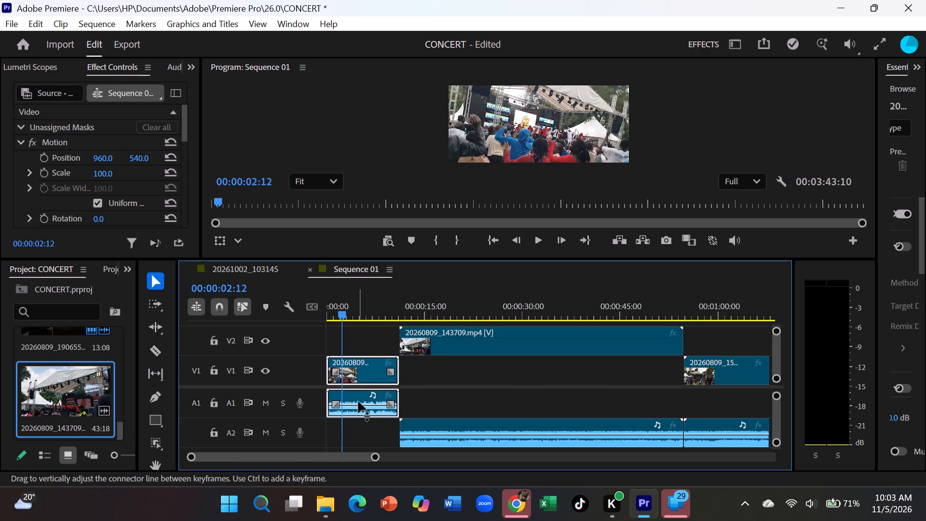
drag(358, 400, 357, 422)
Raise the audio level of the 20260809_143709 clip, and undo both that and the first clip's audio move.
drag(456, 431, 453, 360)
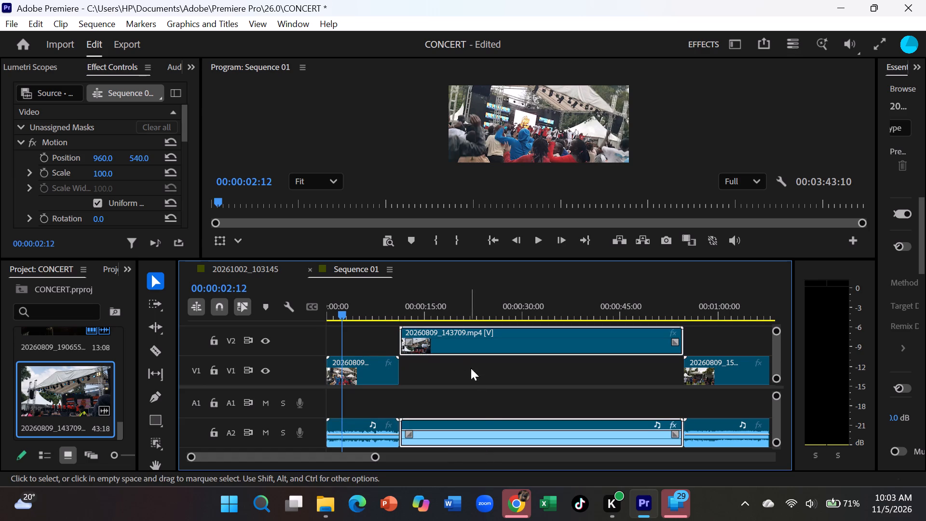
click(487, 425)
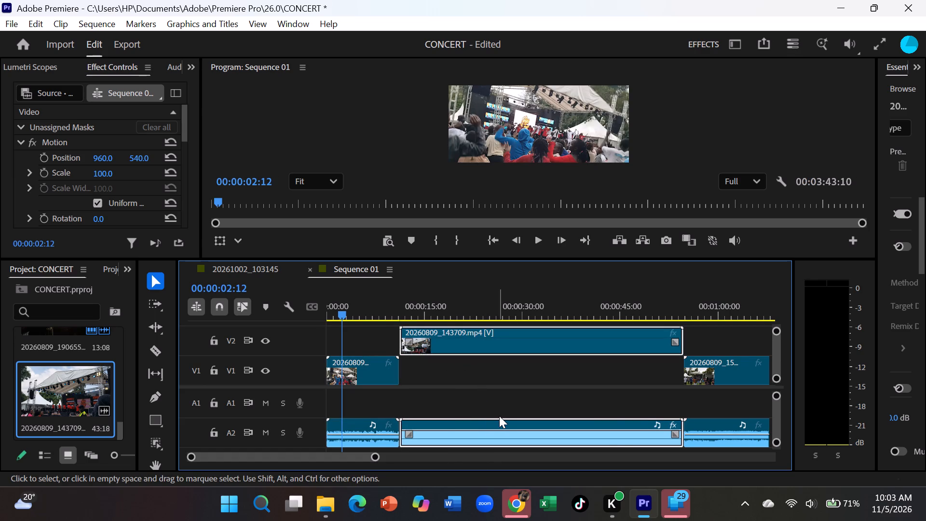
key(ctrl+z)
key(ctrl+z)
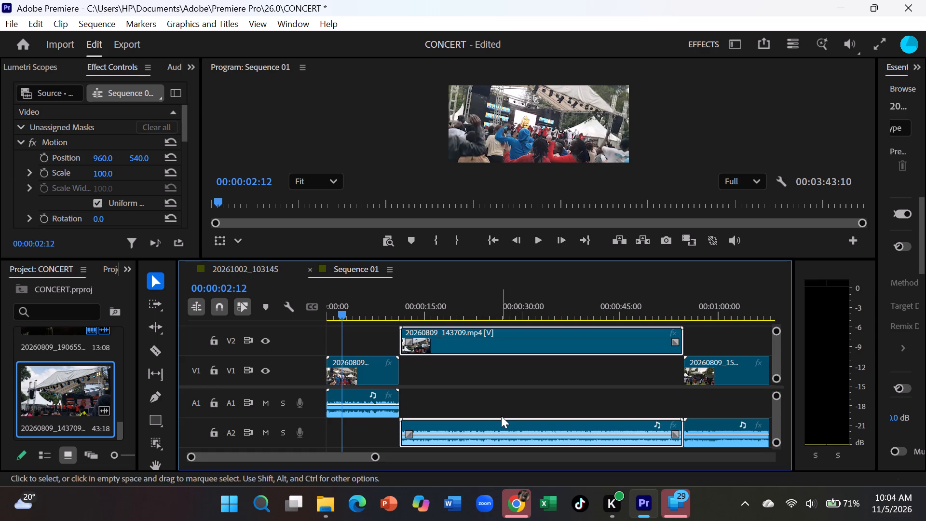
Play the sequence from its start to preview the clips together.
drag(345, 316, 314, 330)
click(540, 243)
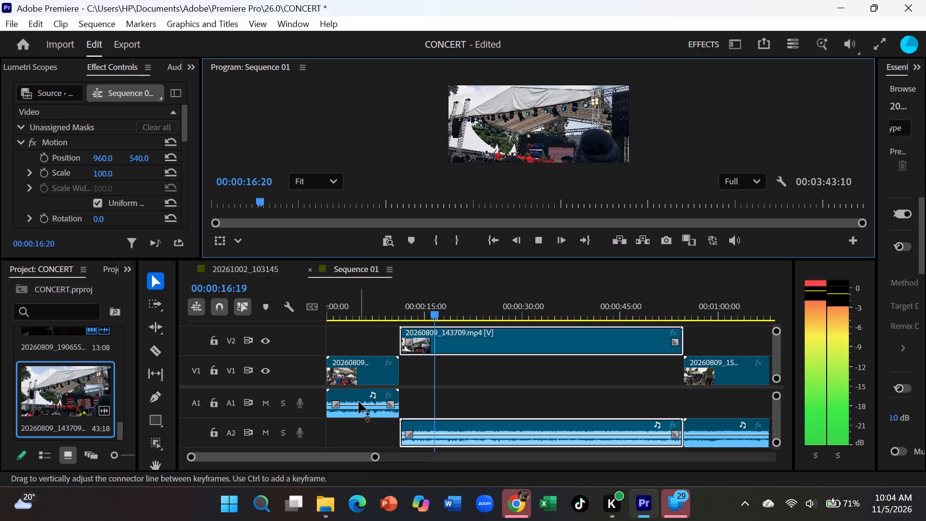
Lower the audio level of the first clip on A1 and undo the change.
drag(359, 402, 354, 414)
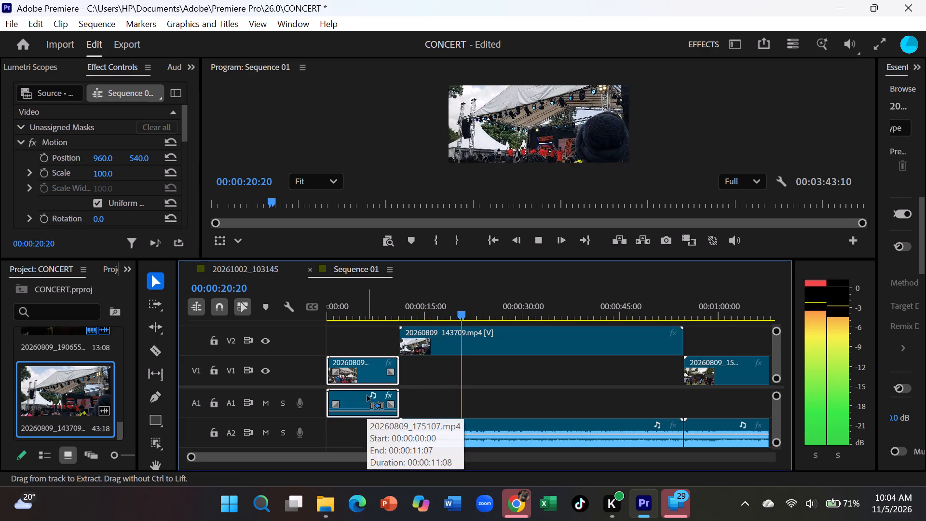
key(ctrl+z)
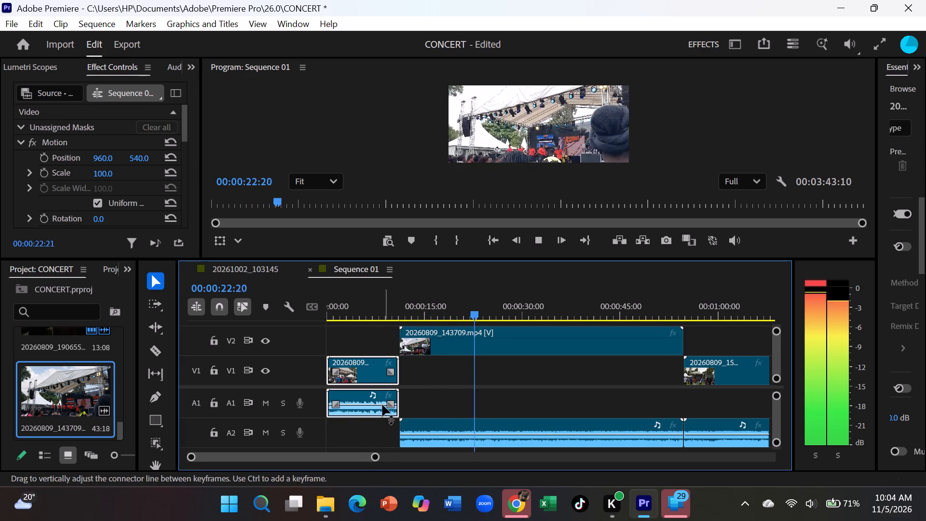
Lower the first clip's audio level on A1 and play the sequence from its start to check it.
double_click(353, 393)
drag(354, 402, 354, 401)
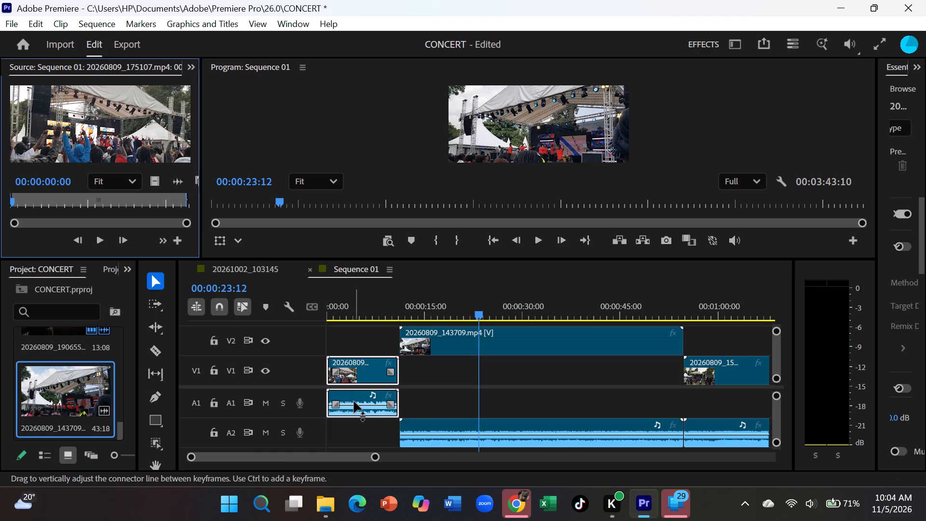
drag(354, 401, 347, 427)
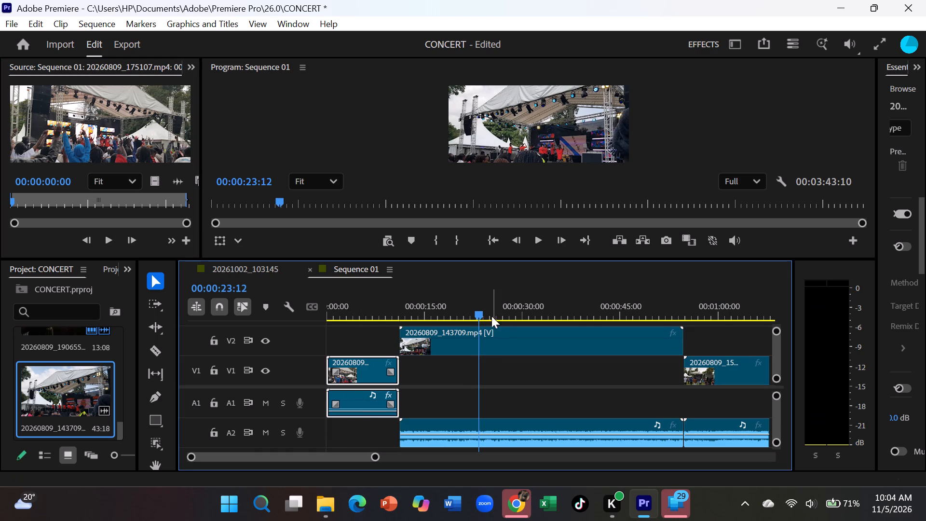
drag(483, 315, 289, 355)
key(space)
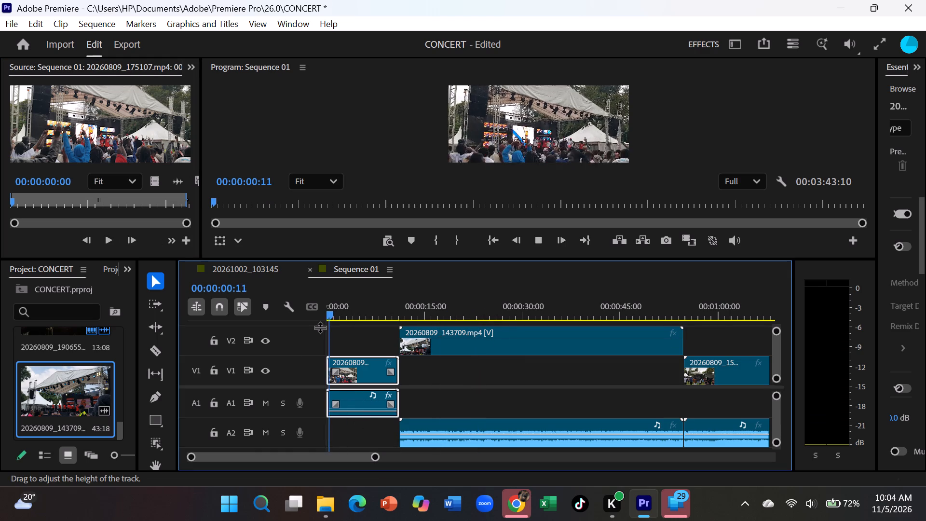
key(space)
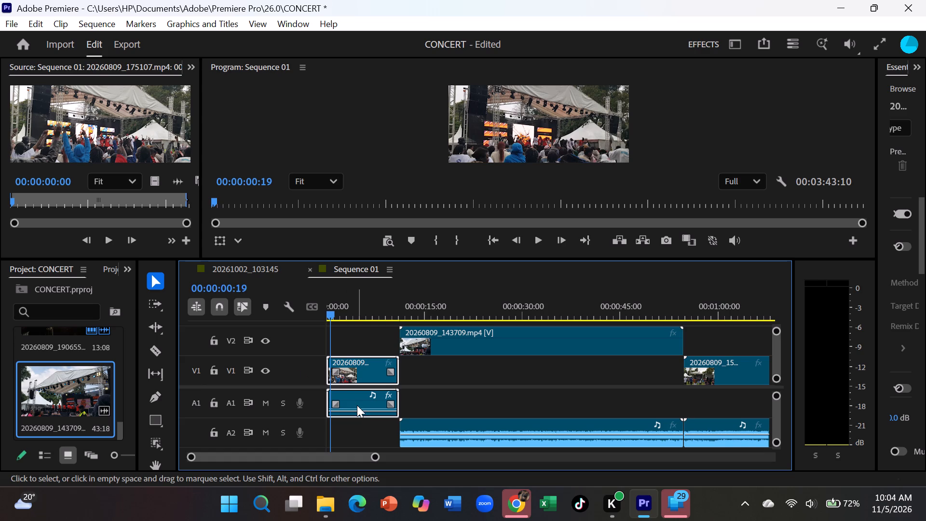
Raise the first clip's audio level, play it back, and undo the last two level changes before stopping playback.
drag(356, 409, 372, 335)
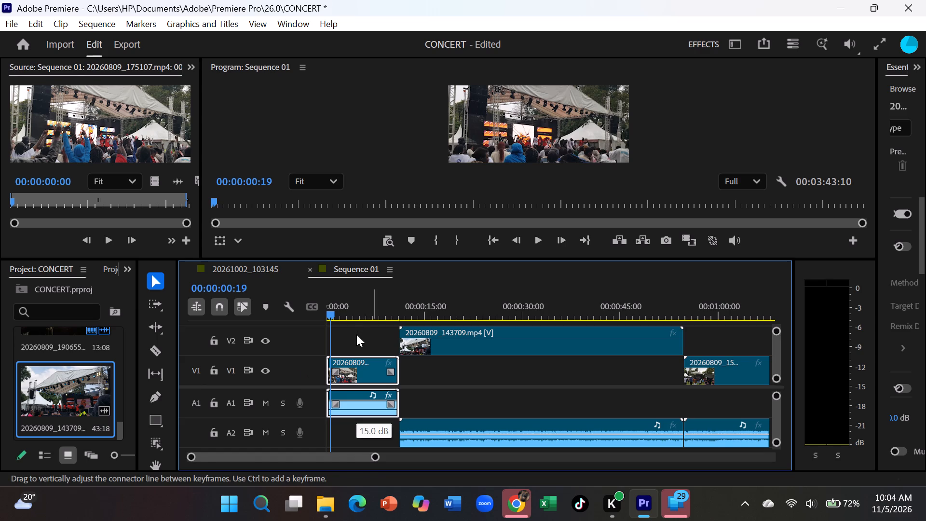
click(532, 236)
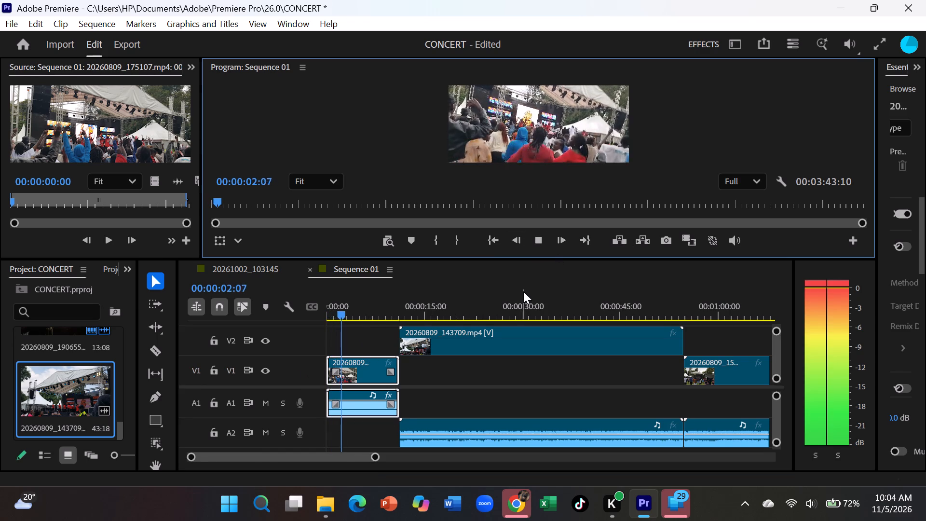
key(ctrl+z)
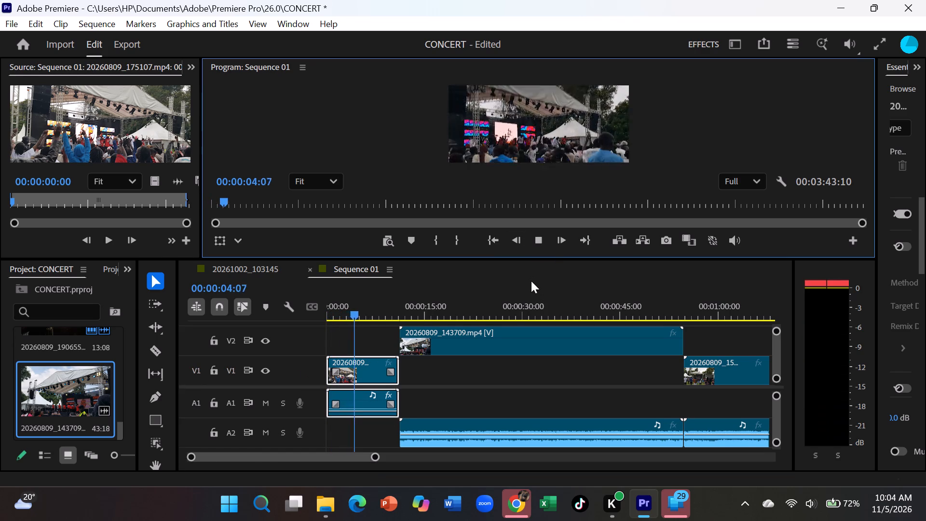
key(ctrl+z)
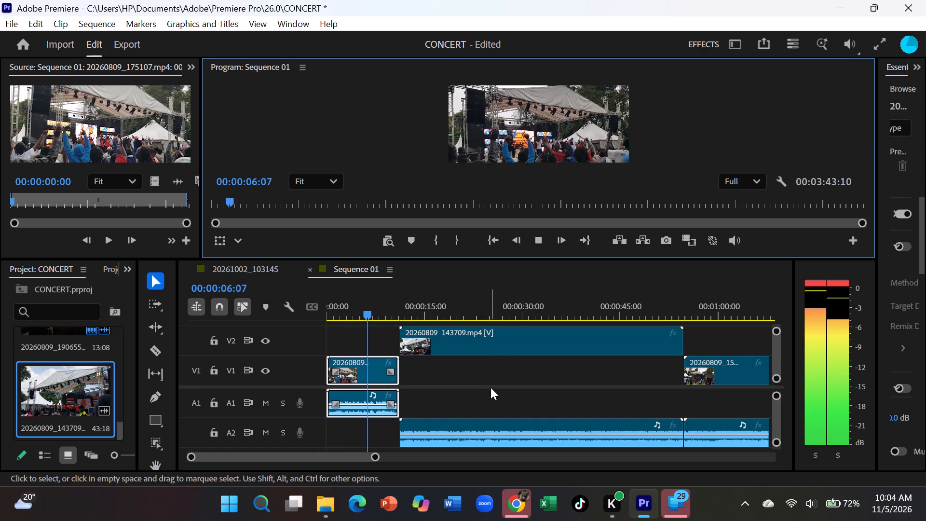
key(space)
Swap the audio tracks by moving the first clip's audio to A2 and the 20260809_143709 clip's audio to A1.
drag(351, 394, 342, 396)
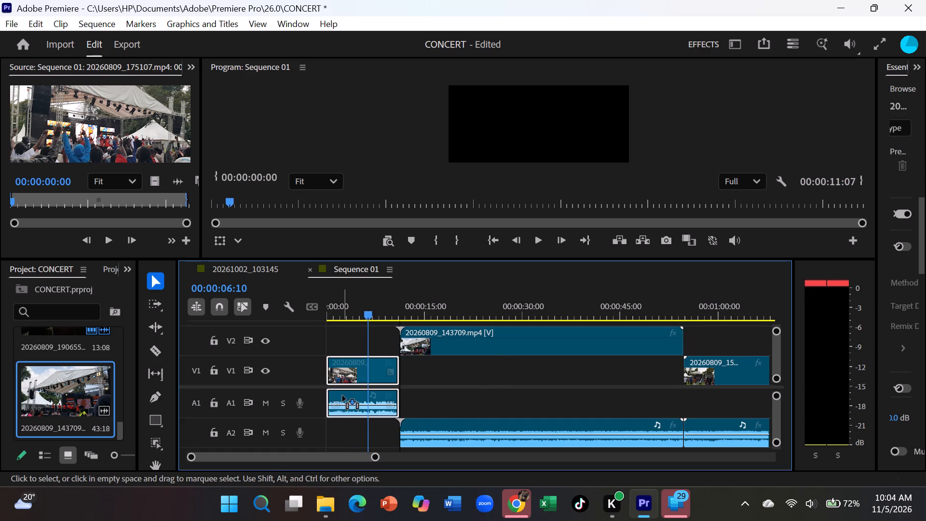
drag(342, 396, 337, 433)
drag(453, 427, 446, 404)
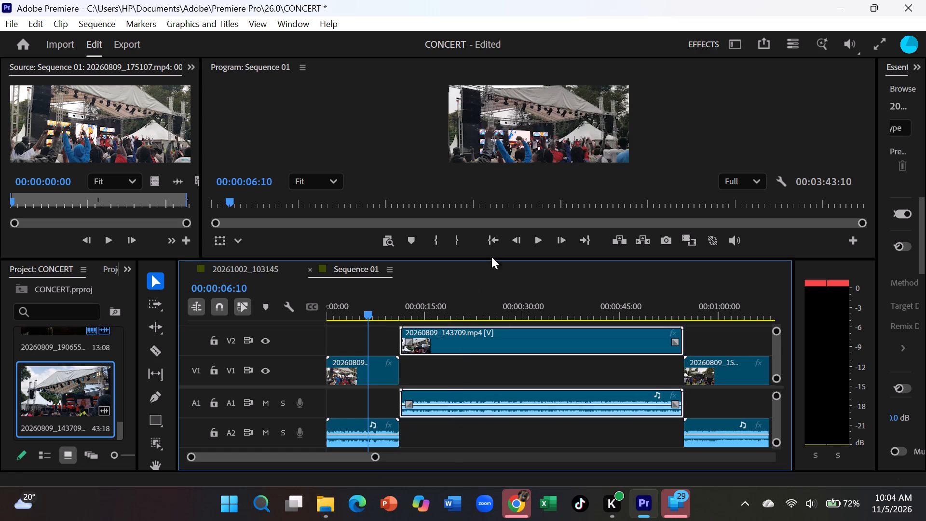
Play Sequence 01 from its start to review the rearranged audio, and replay the opening of the 20260809_143709 clip.
drag(368, 302, 326, 324)
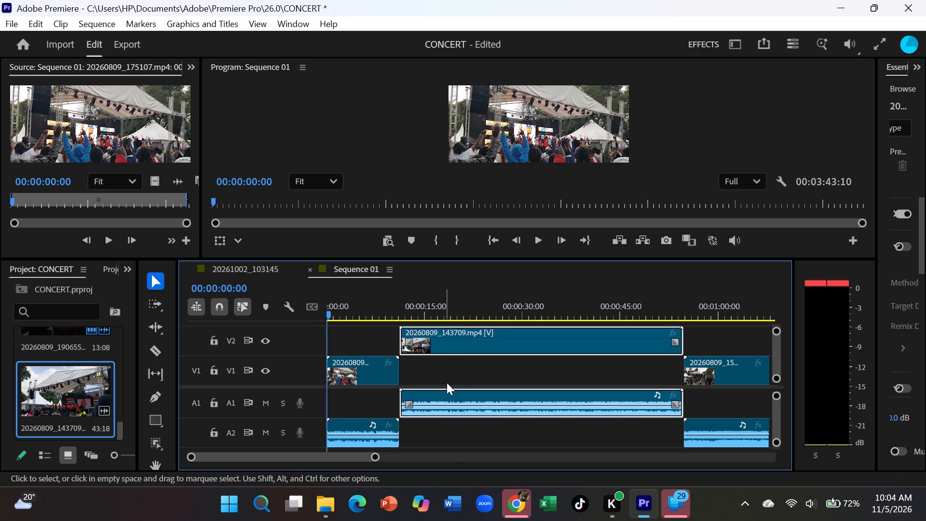
key(space)
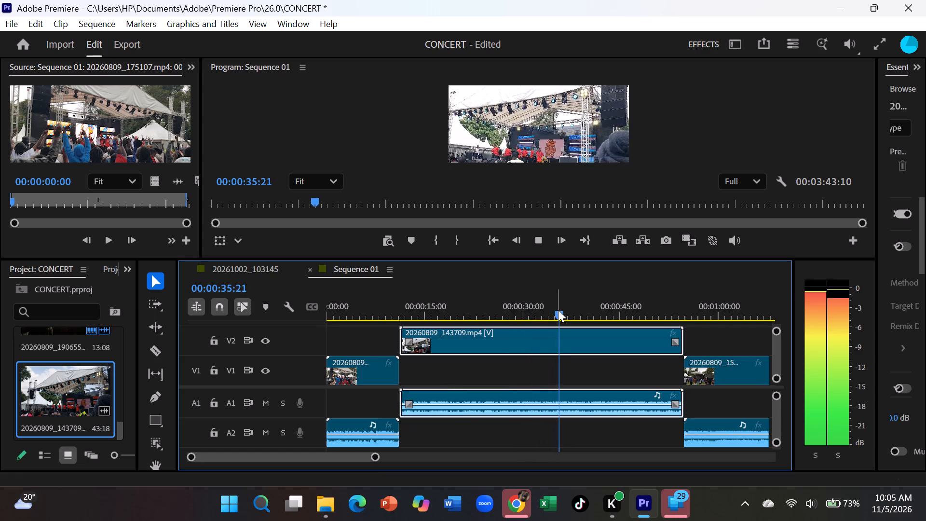
drag(558, 310, 405, 335)
key(space)
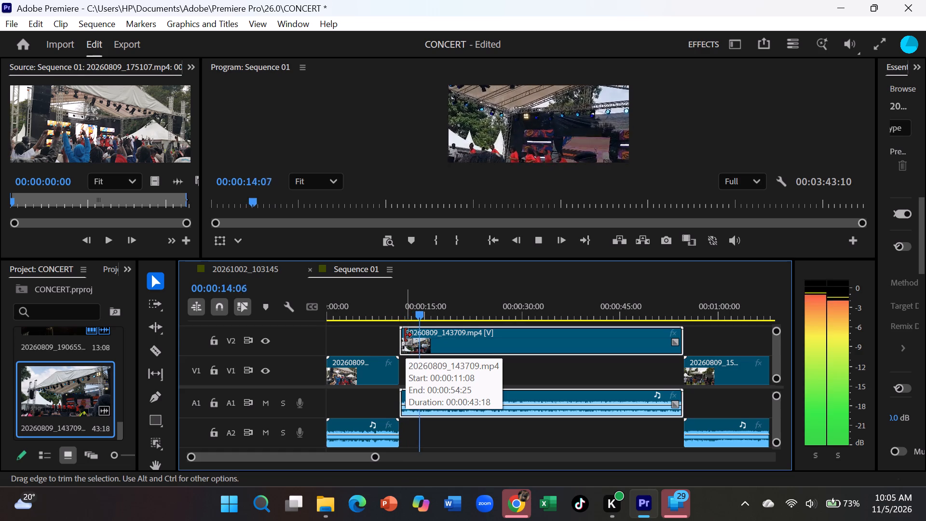
key(space)
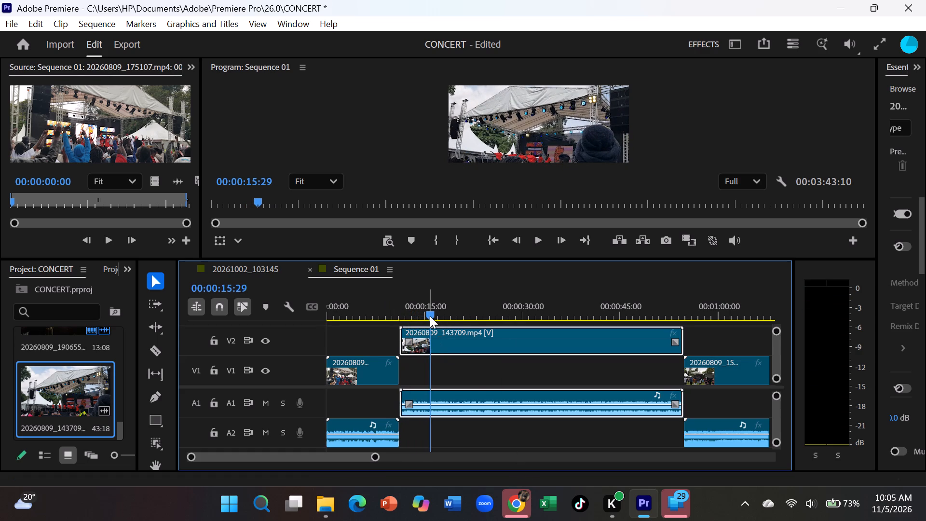
Play the sequence again from its start into the 20260809_143709 clip, pausing and resuming partway, to check the audio across the cut.
drag(430, 316, 402, 328)
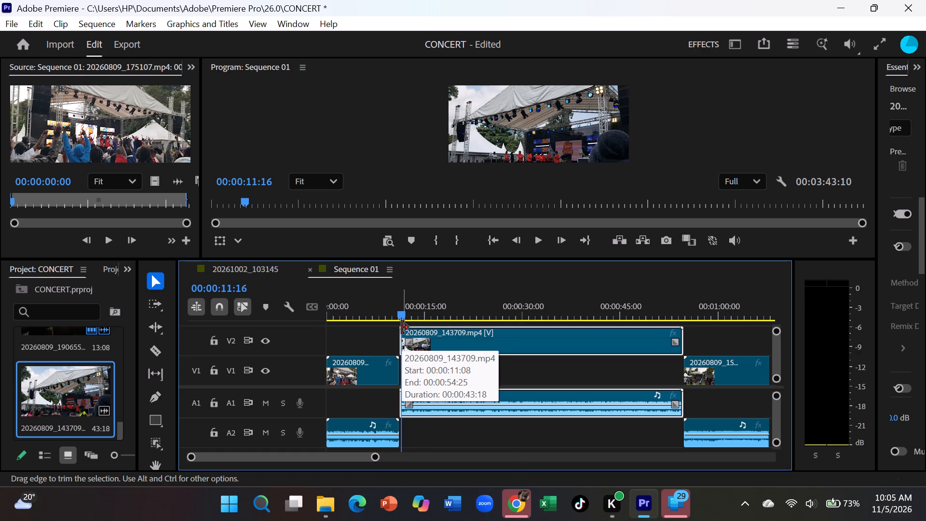
drag(403, 316, 324, 342)
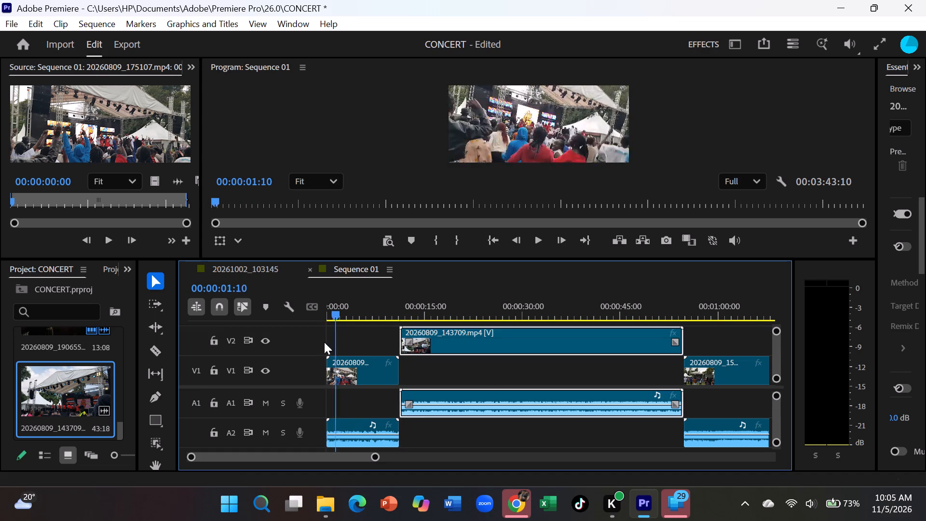
drag(324, 342, 272, 353)
key(space)
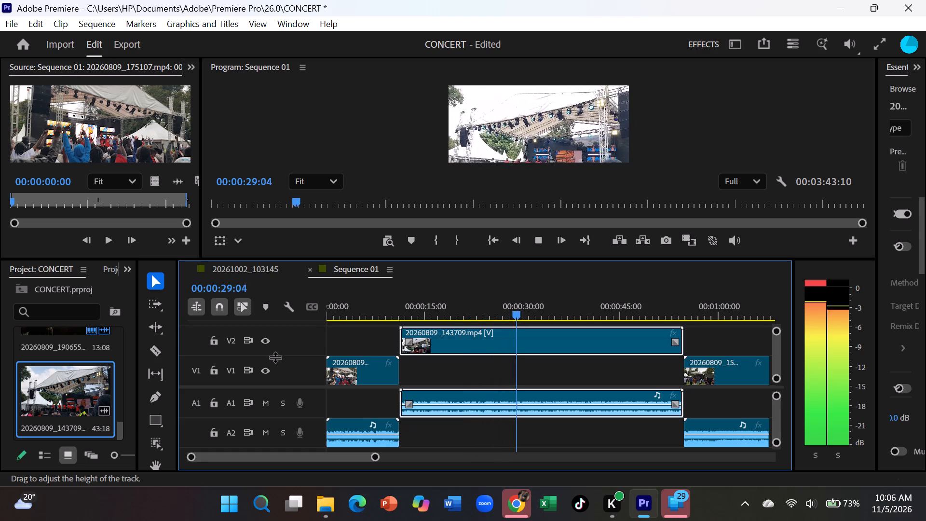
key(space)
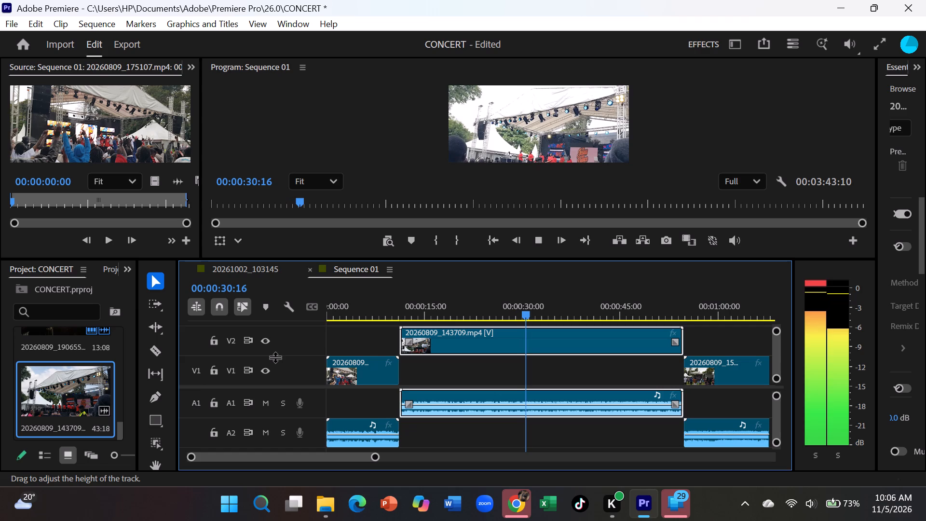
key(space)
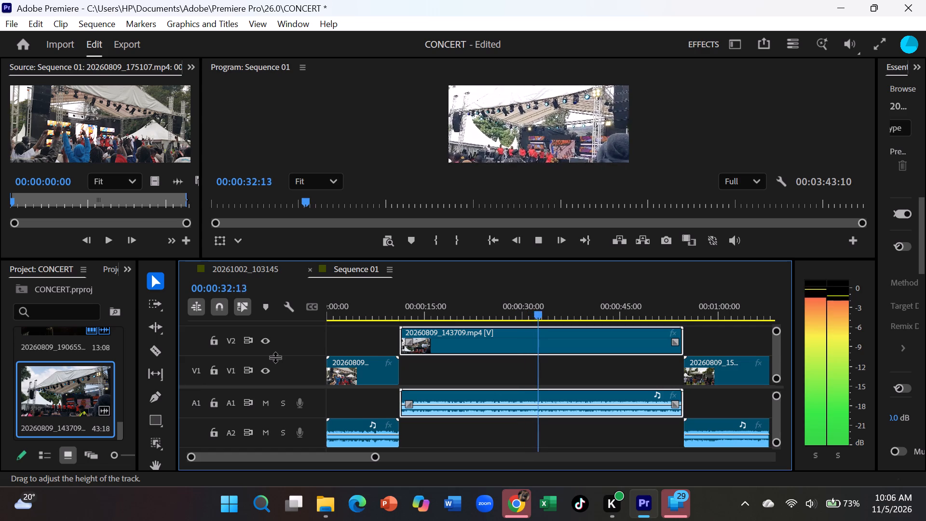
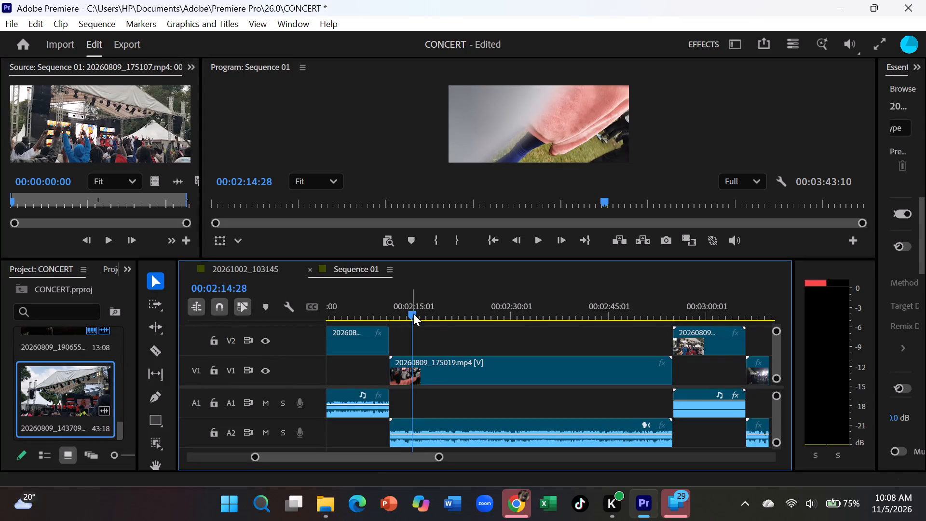
Play from the end of 20260809_174618 into the 20260809_175019 clip and split the latter, with its audio, at 00:02:16:15.
drag(413, 314, 387, 327)
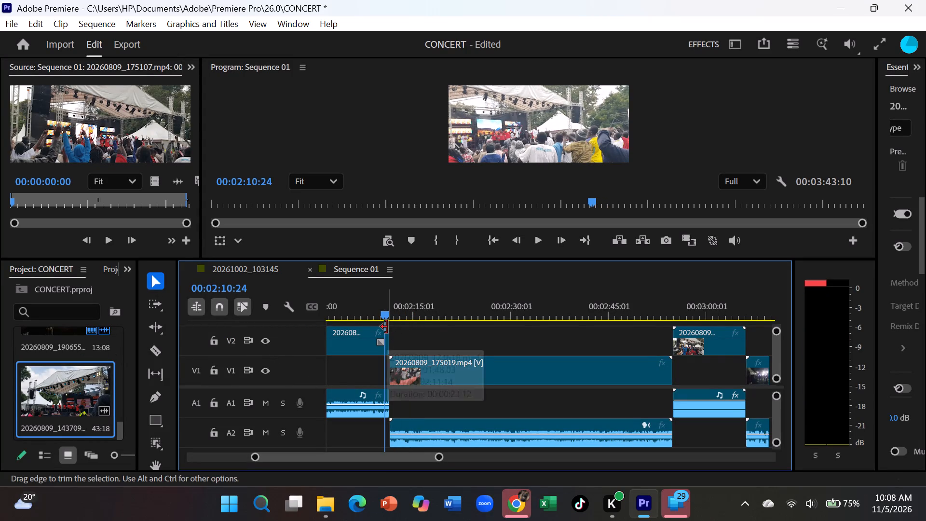
key(space)
key(space)
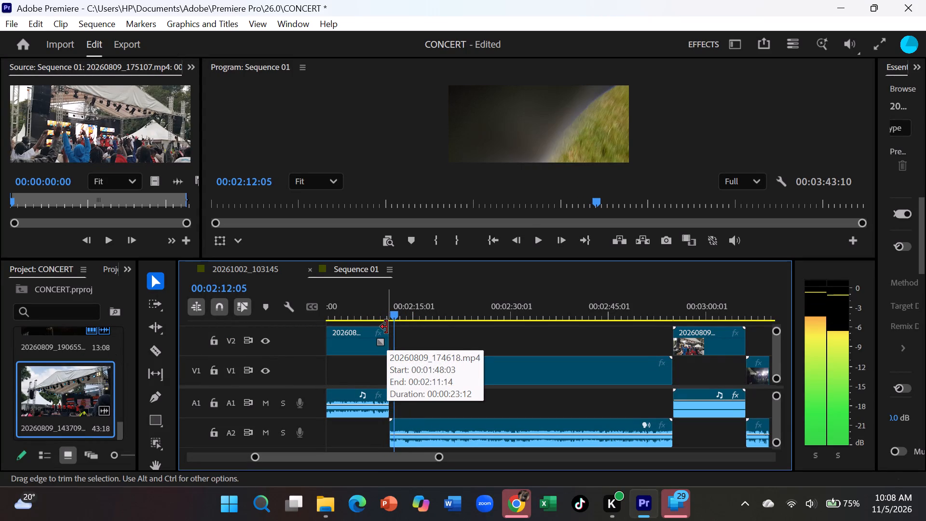
key(space)
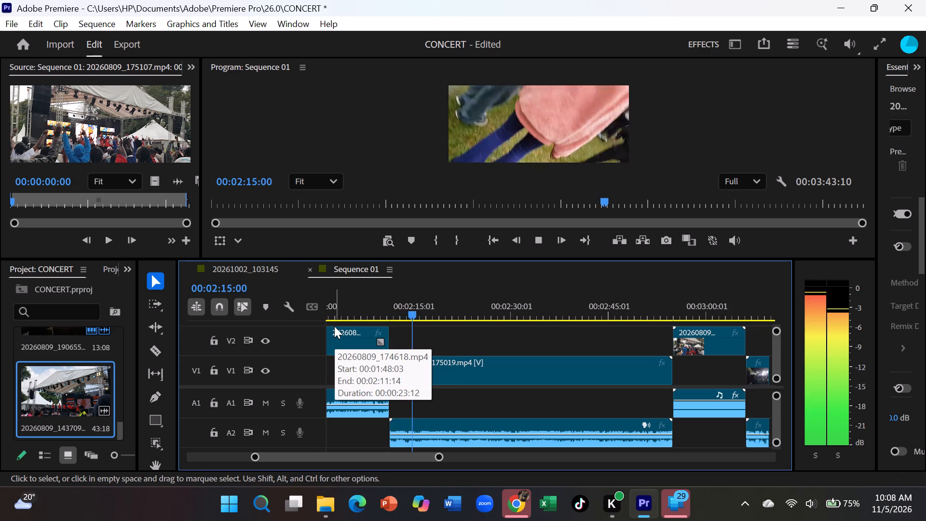
key(space)
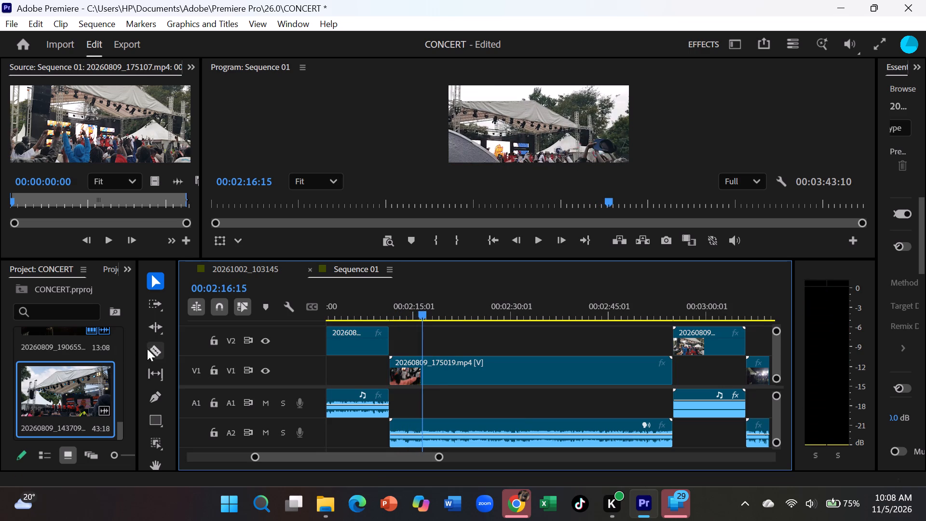
click(162, 346)
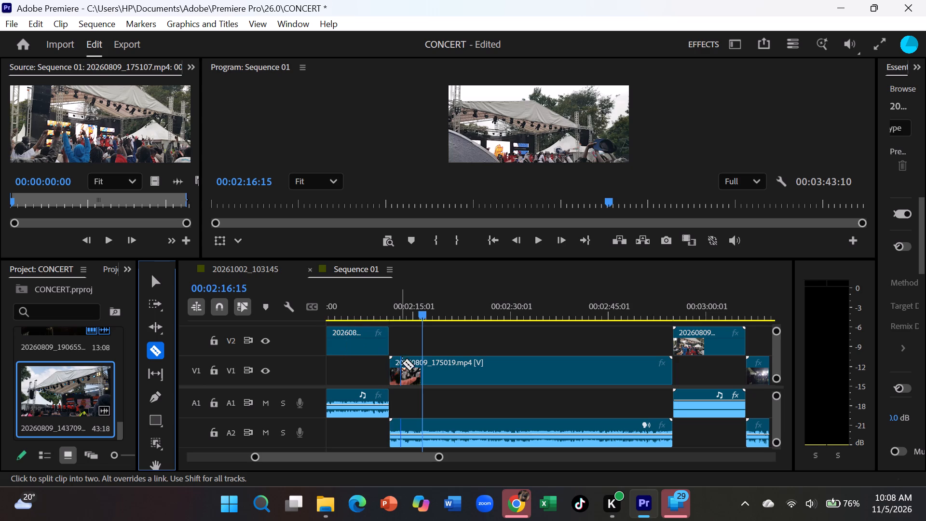
click(422, 362)
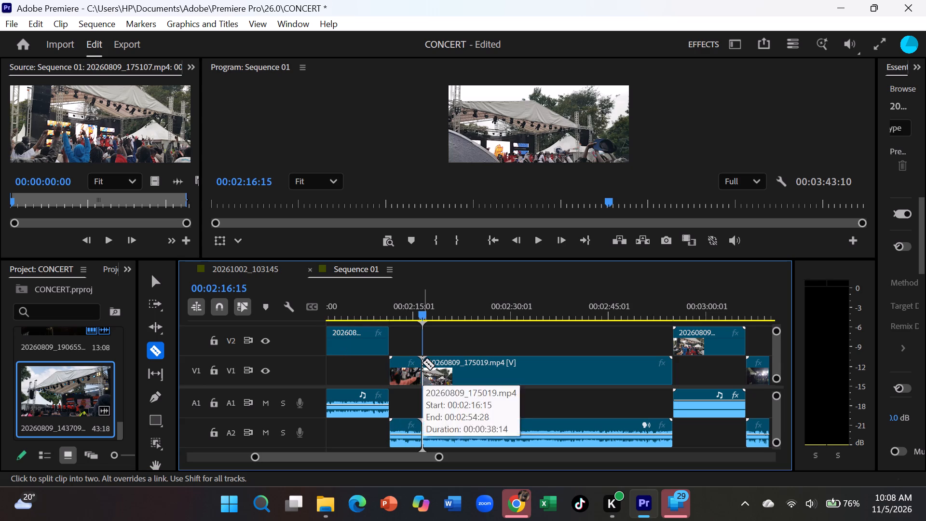
Delete the opening five-second piece of the 20260809_175019 clip together with its audio.
click(156, 278)
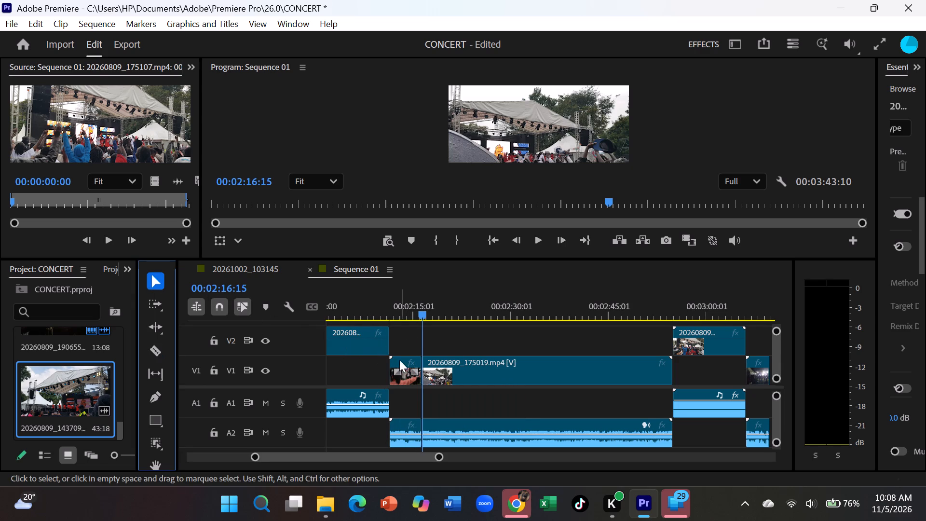
click(399, 361)
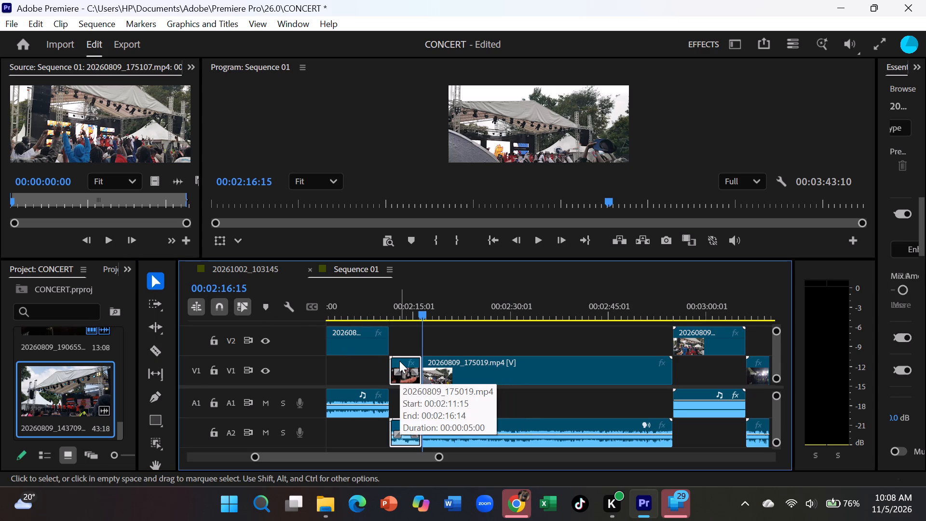
key(Delete)
key(v)
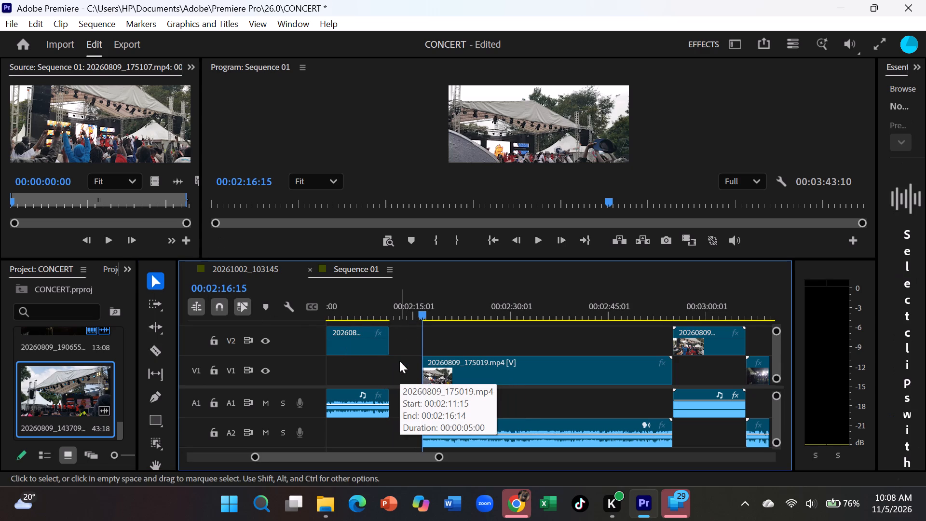
key(v)
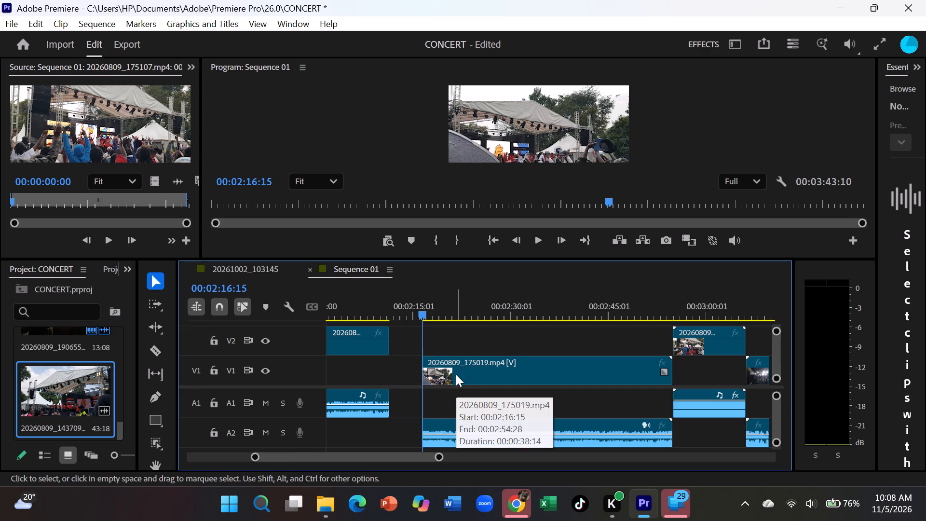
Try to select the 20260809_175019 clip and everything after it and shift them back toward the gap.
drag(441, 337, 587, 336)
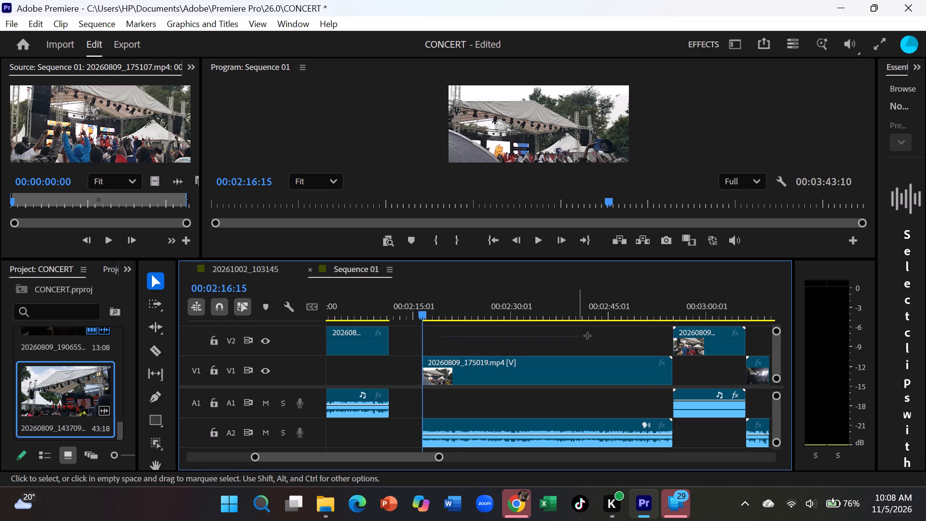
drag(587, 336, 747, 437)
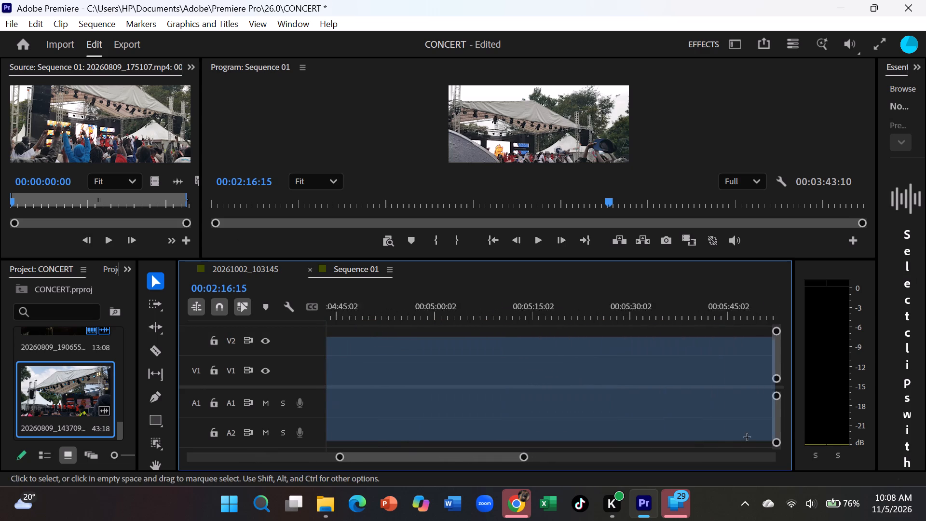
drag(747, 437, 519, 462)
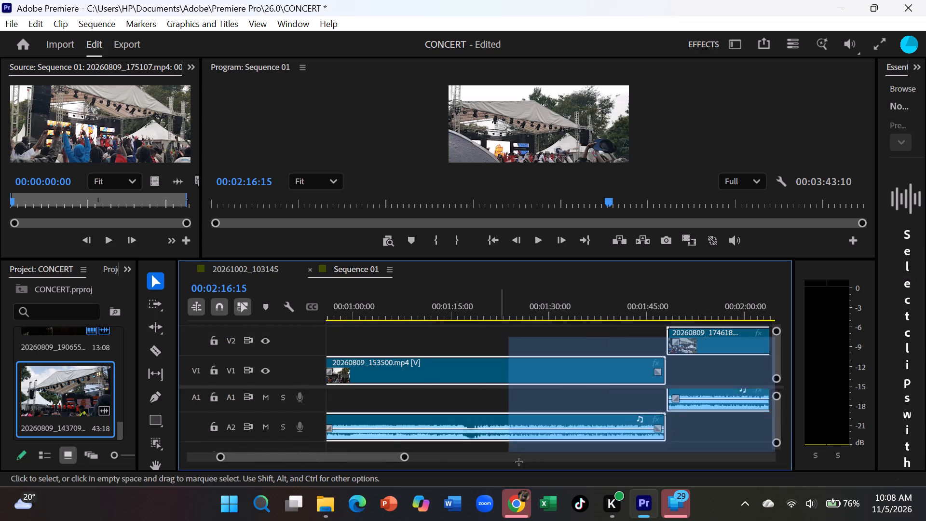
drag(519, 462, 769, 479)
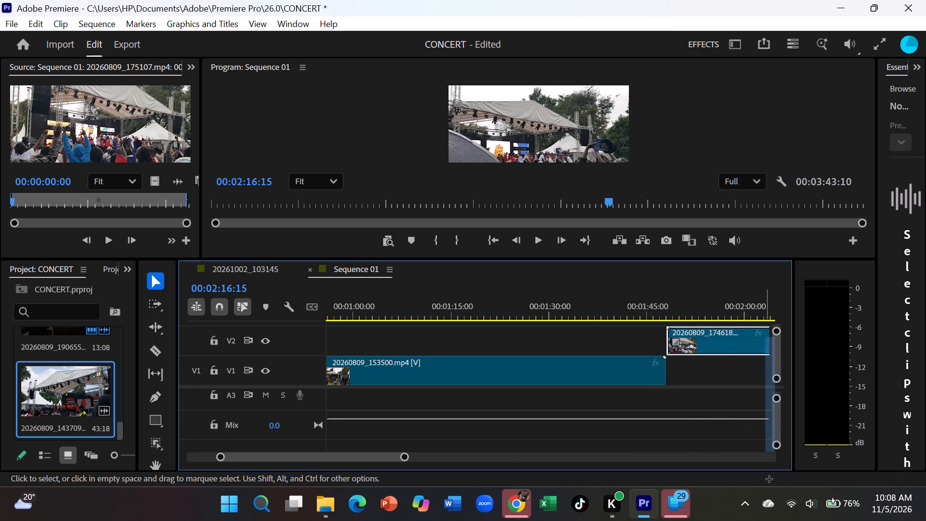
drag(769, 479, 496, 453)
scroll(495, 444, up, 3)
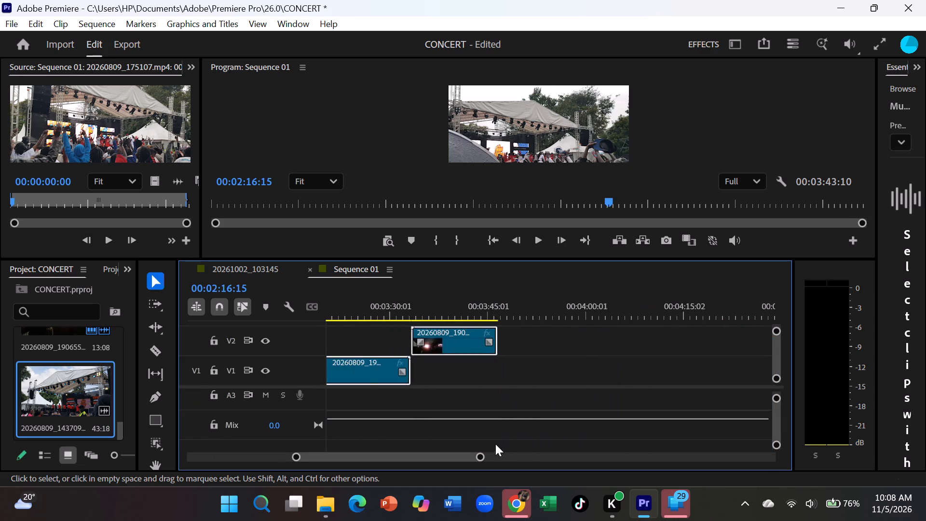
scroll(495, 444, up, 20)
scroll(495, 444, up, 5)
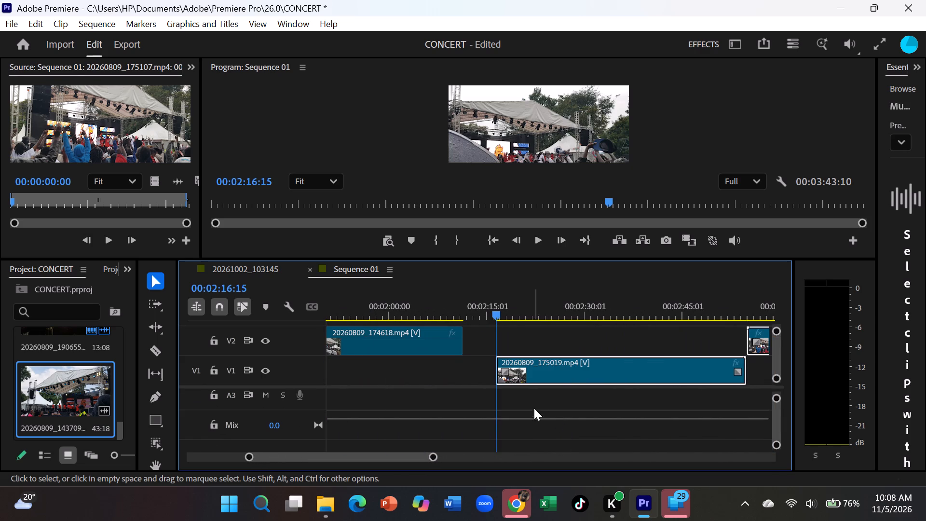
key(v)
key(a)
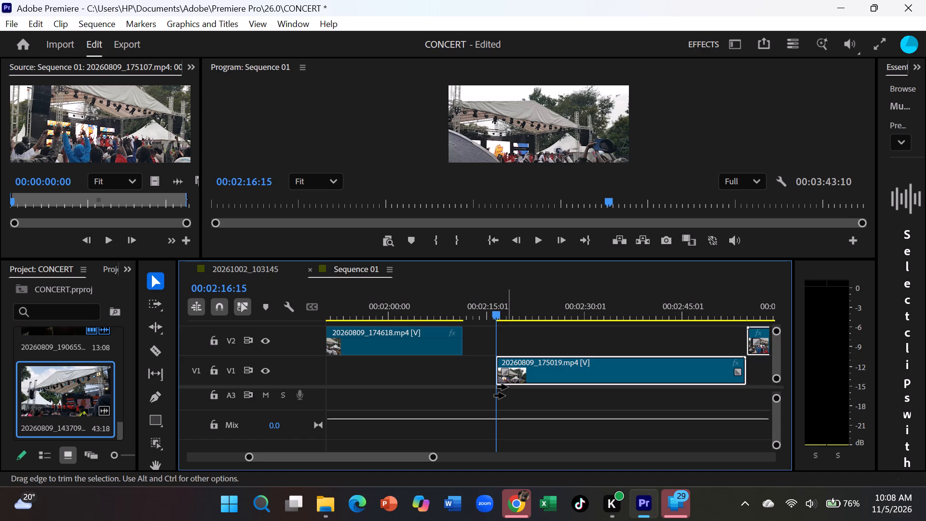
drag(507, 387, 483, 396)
Close the gap by moving the 20260809_175019 clip and all following clips back to the end of 20260809_174618.
scroll(463, 343, up, 1)
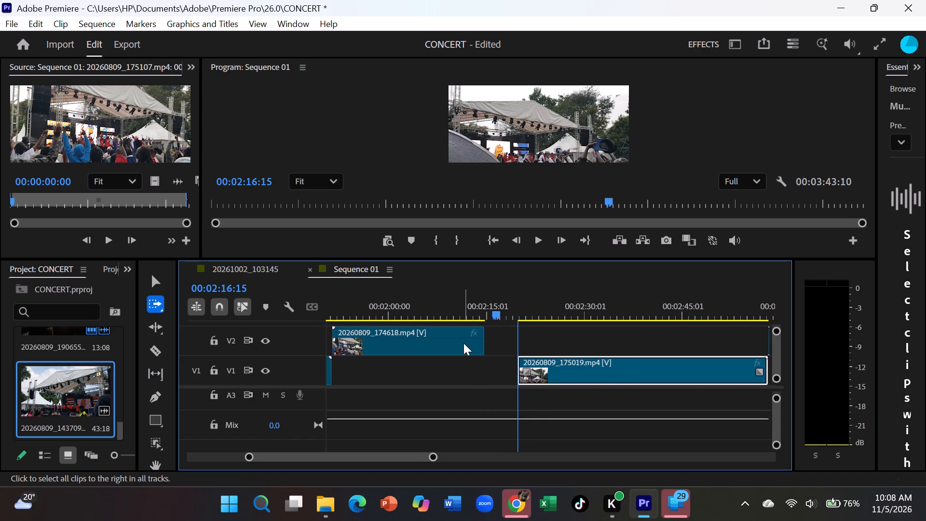
scroll(463, 343, up, 2)
scroll(541, 359, up, 2)
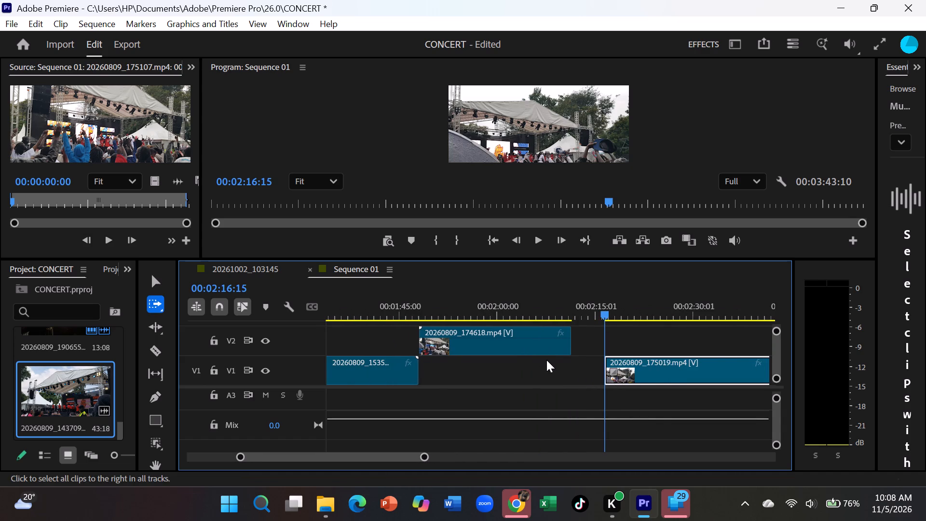
scroll(546, 360, up, 2)
scroll(547, 361, down, 3)
scroll(550, 361, up, 20)
scroll(550, 361, up, 1)
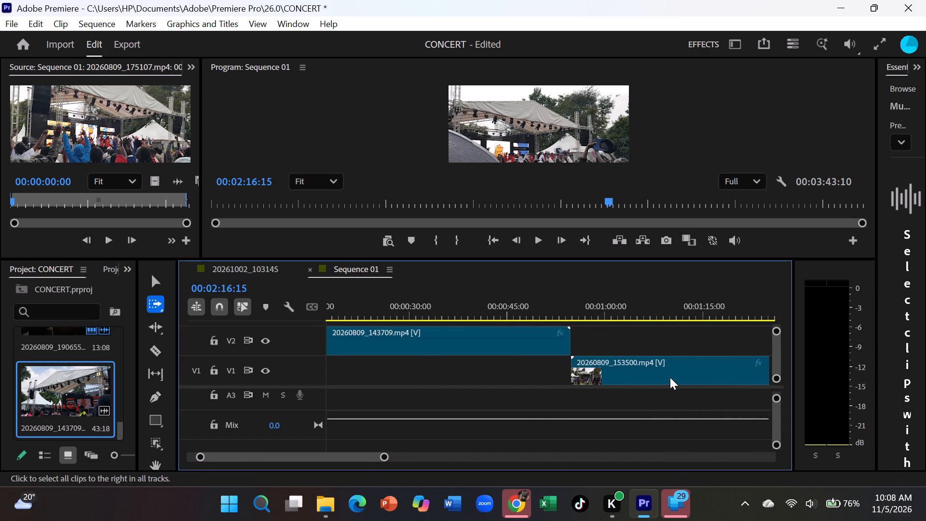
scroll(670, 377, up, 12)
scroll(670, 378, down, 11)
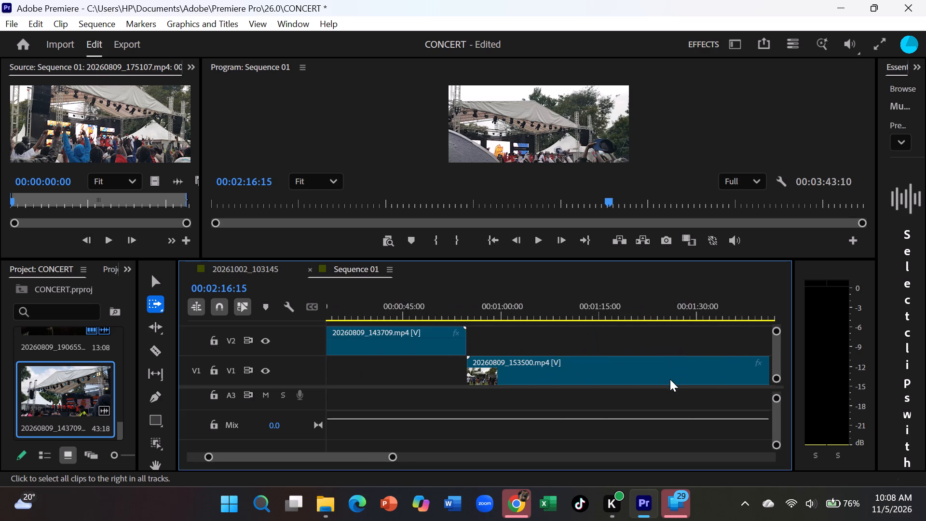
scroll(670, 379, down, 17)
scroll(667, 386, down, 6)
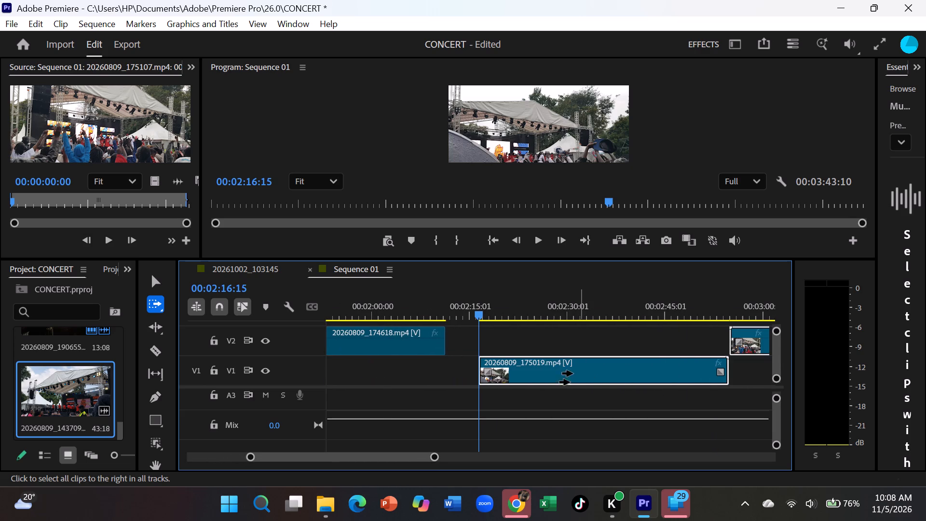
drag(553, 372, 523, 375)
Play the sequence from partway through the 20260809_174618 clip to check the cut into 20260809_175019.
drag(473, 308, 368, 351)
click(532, 241)
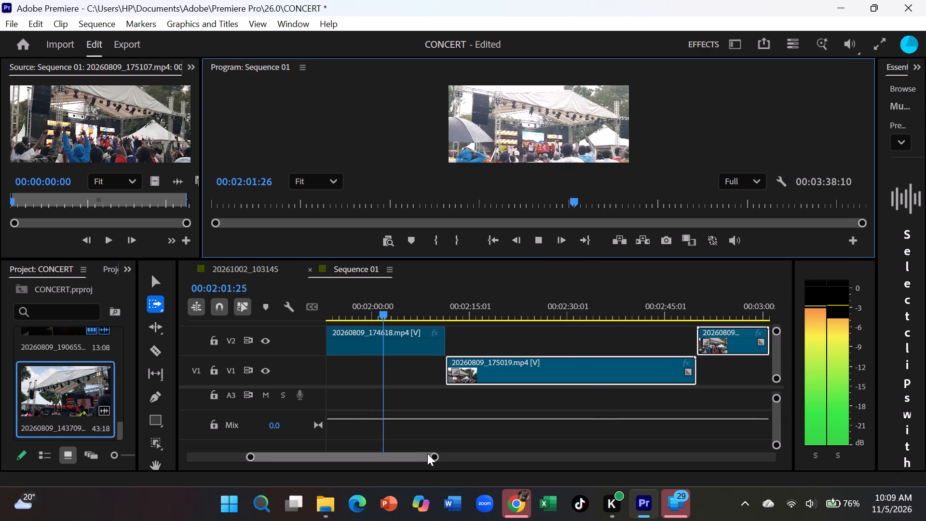
drag(440, 453, 429, 456)
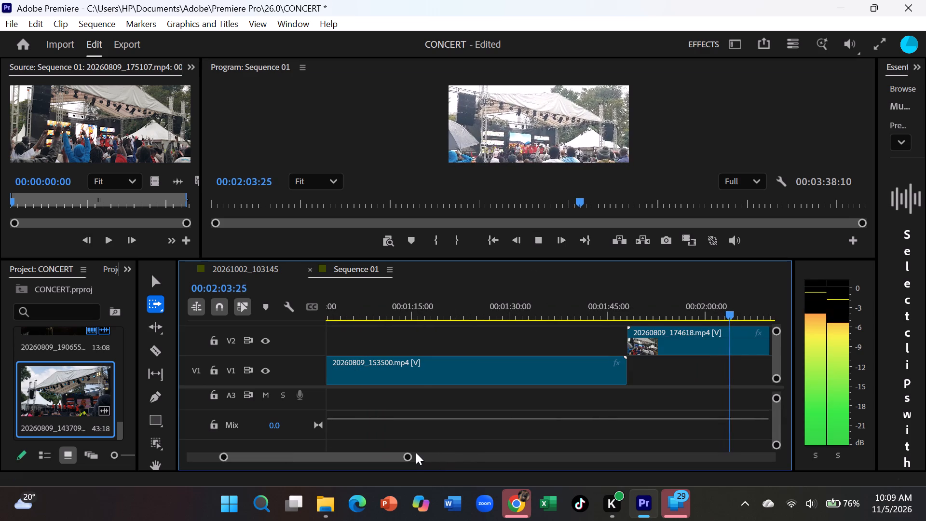
drag(411, 453, 395, 457)
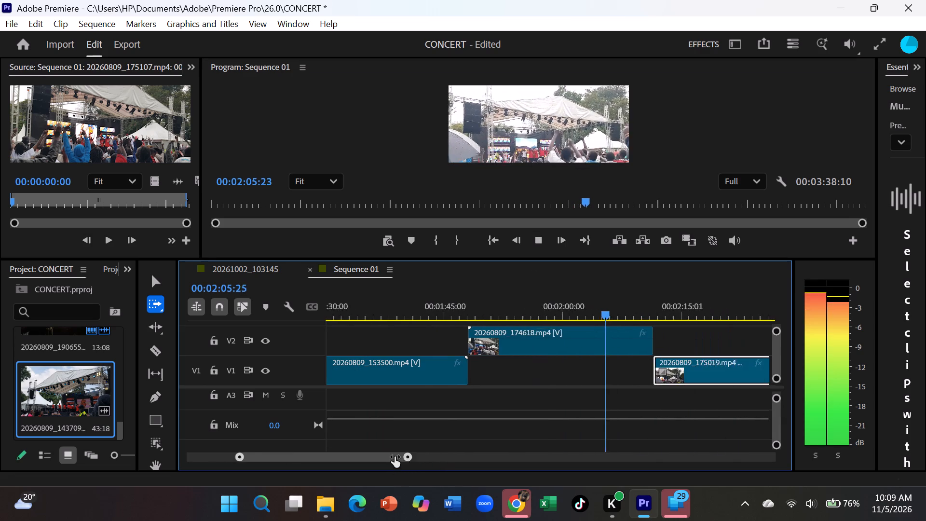
drag(395, 457, 467, 476)
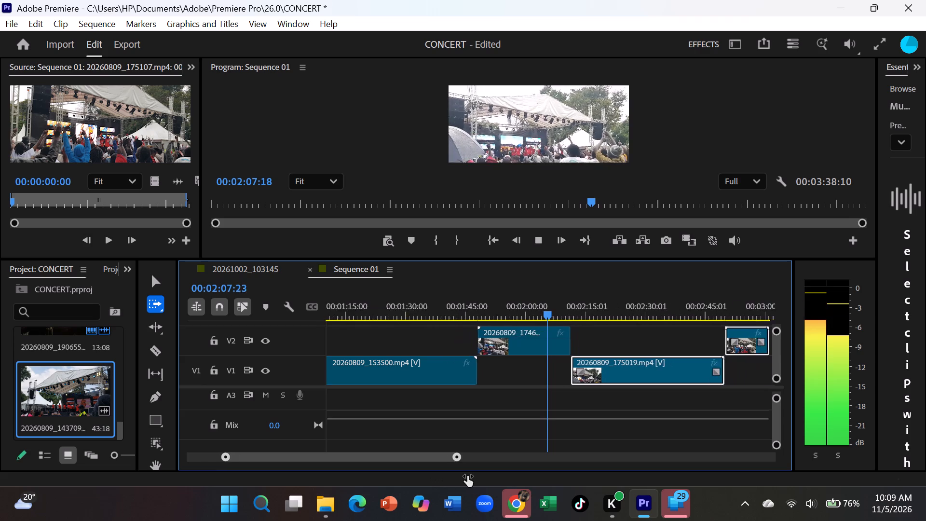
drag(467, 476, 513, 467)
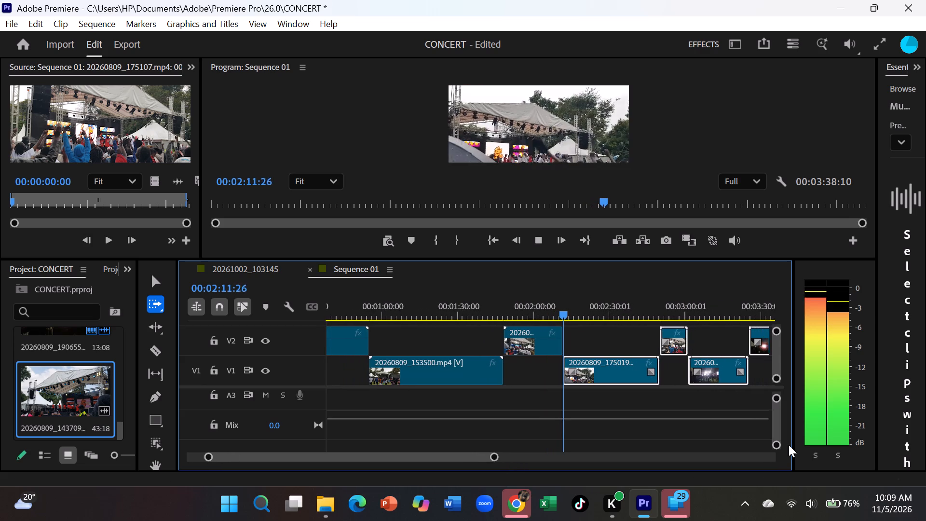
Enlarge audio track A2 during playback and inspect the waveforms beneath the 20260809_175019 clip and its neighbouring clips.
drag(778, 448, 775, 441)
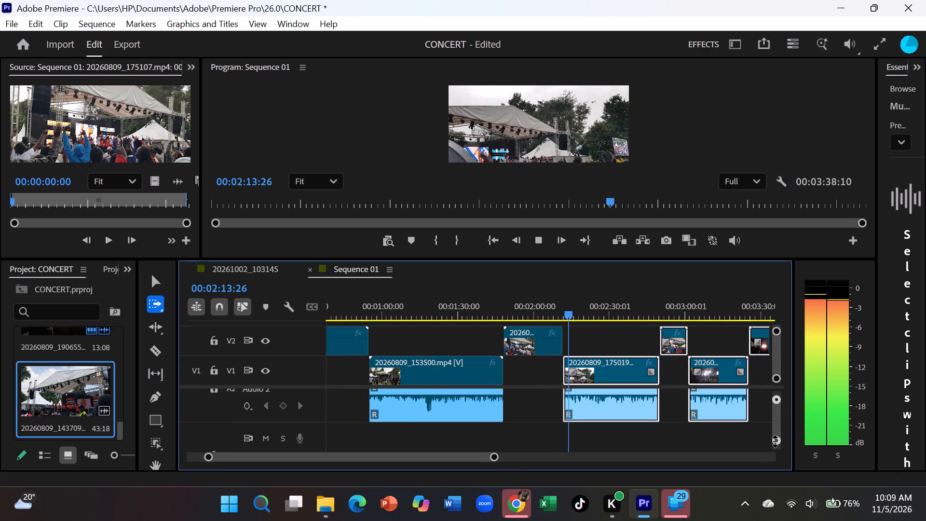
drag(775, 441, 772, 438)
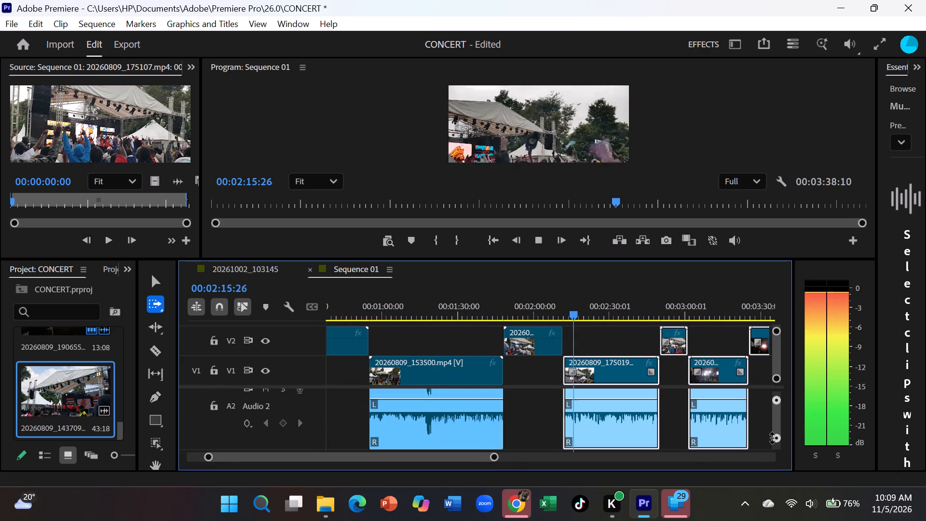
drag(772, 438, 772, 441)
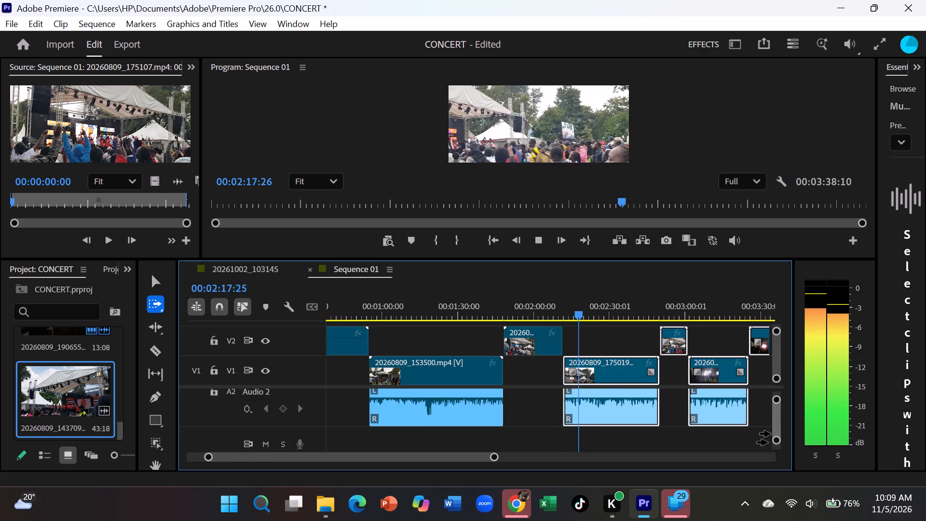
scroll(613, 353, up, 2)
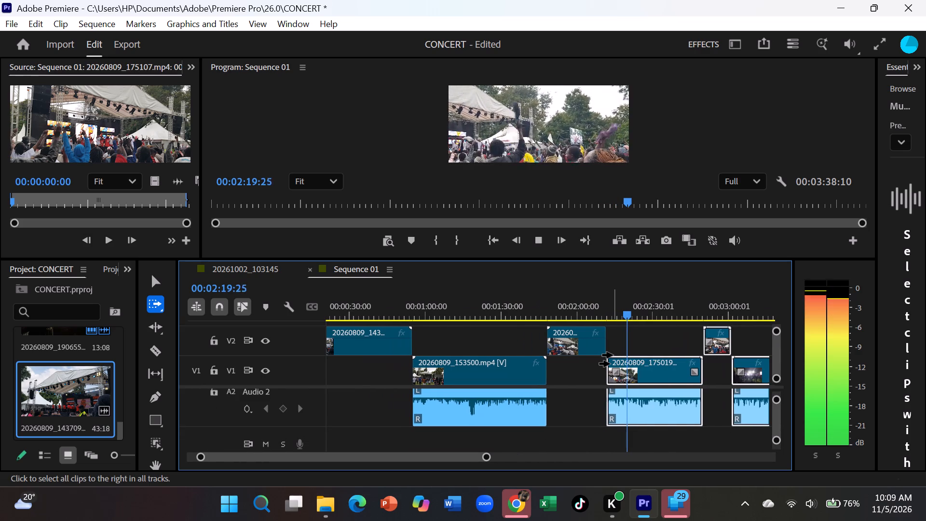
scroll(613, 356, down, 11)
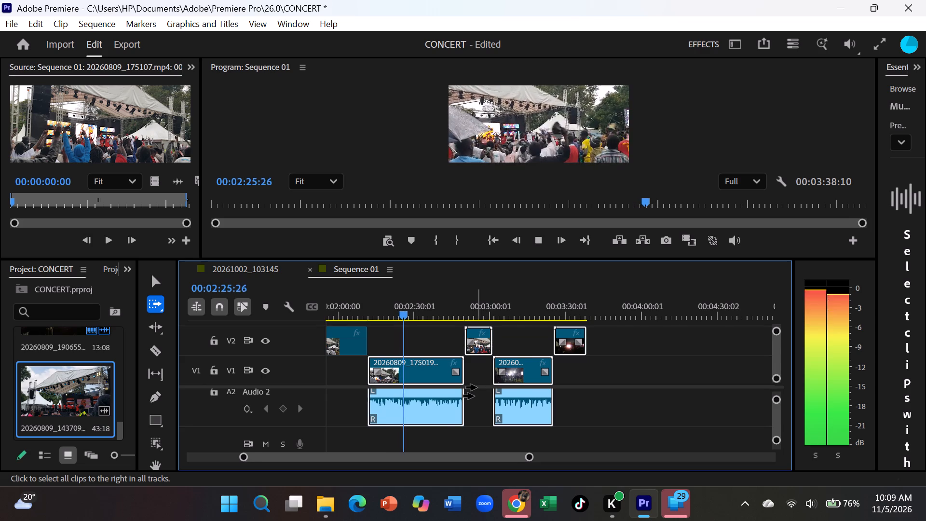
scroll(476, 386, down, 2)
scroll(477, 384, up, 7)
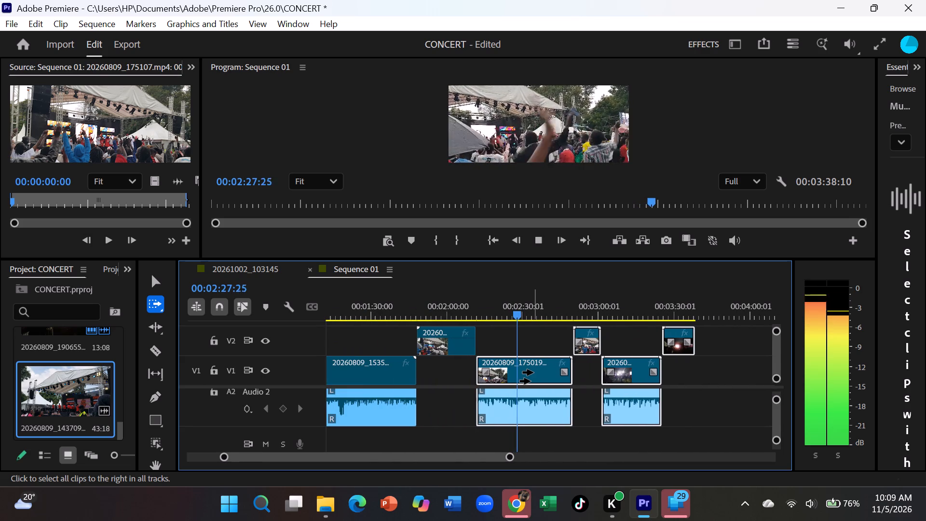
scroll(533, 372, up, 3)
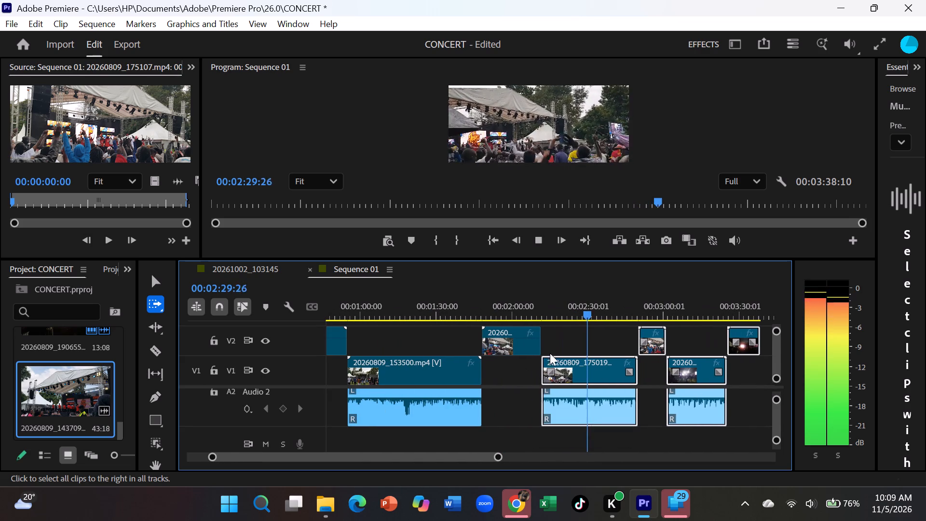
Clear the clip selection and play the sequence from the end of 20260809_153500 to check the cut into 20260809_174618.
drag(590, 312, 506, 336)
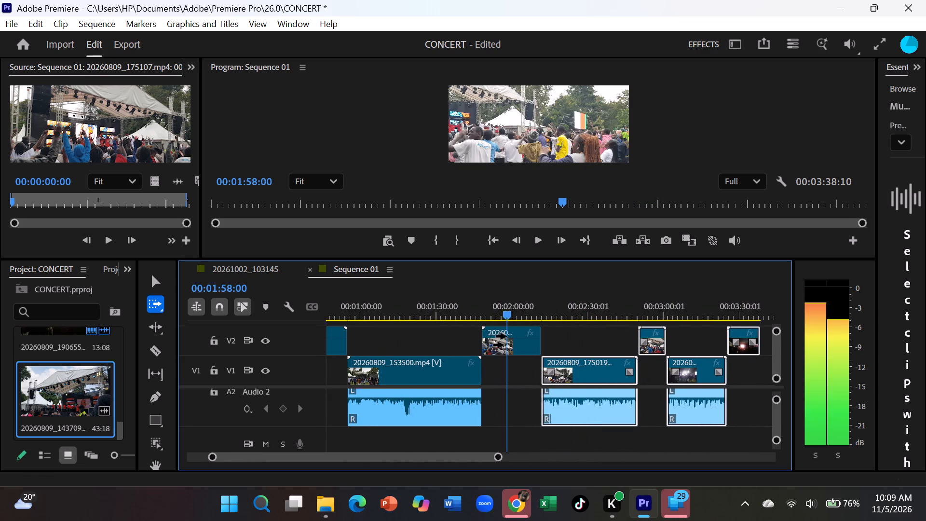
click(506, 336)
key(v)
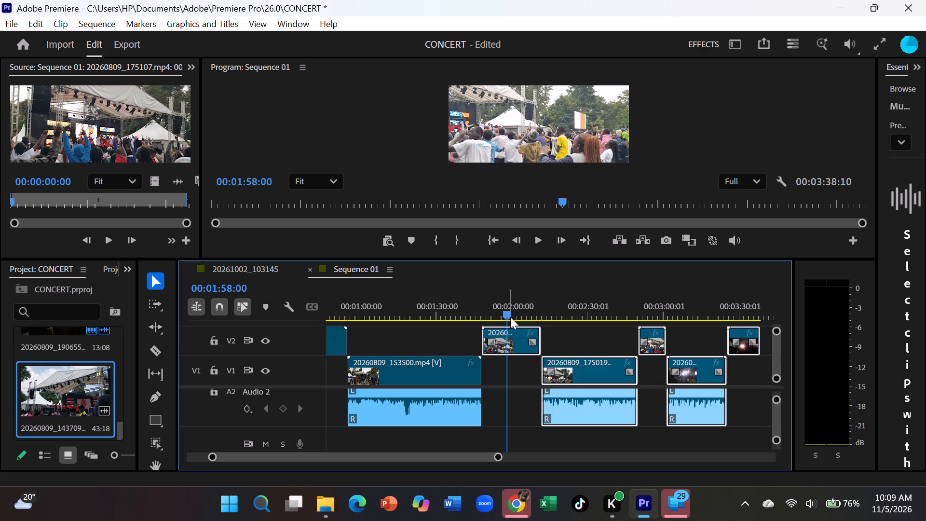
click(482, 323)
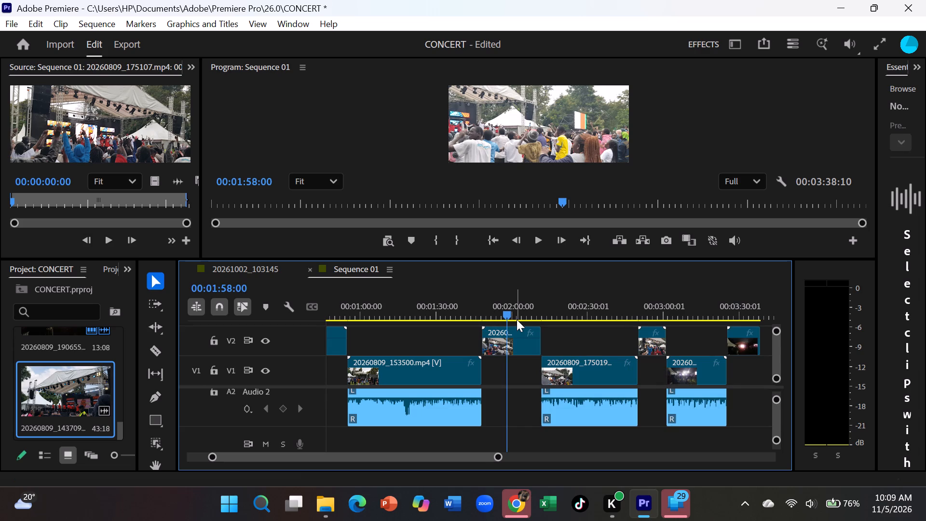
drag(507, 313, 474, 324)
key(space)
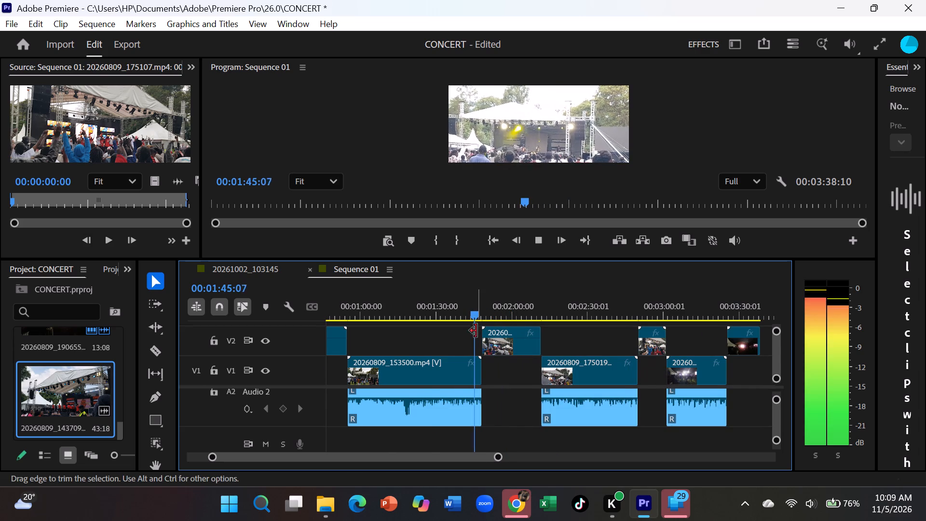
scroll(476, 331, down, 2)
scroll(476, 331, up, 12)
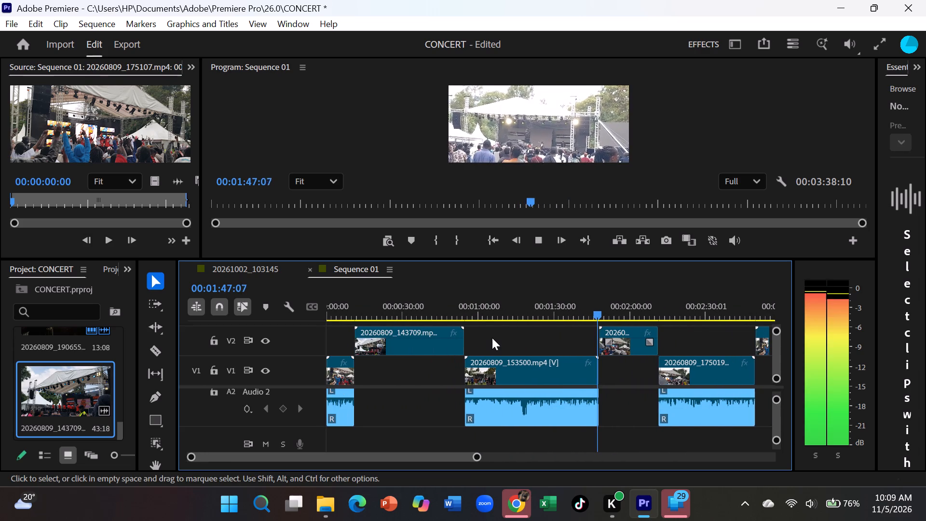
scroll(492, 338, up, 3)
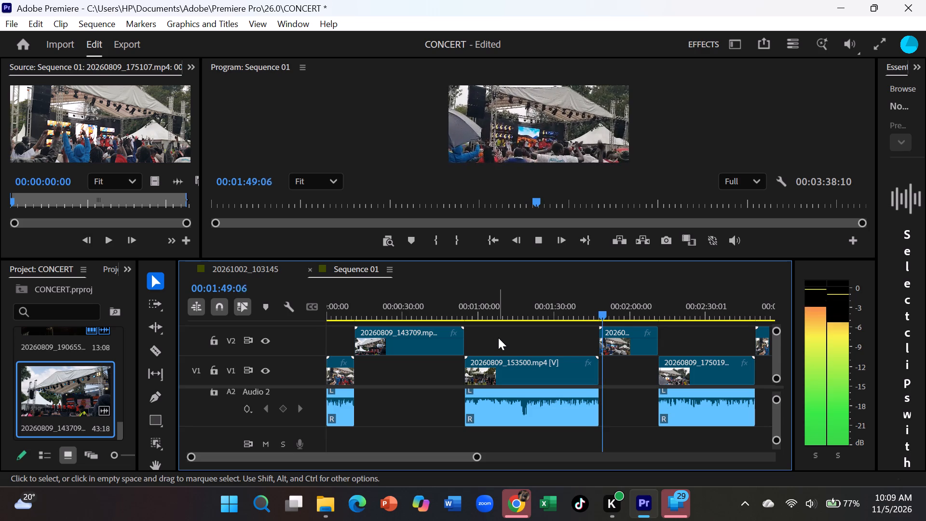
scroll(498, 338, down, 1)
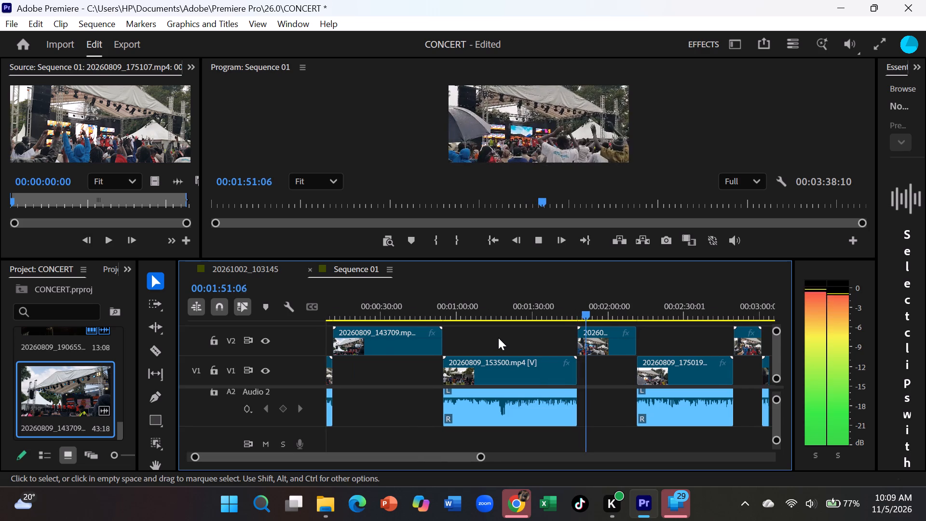
scroll(498, 338, down, 2)
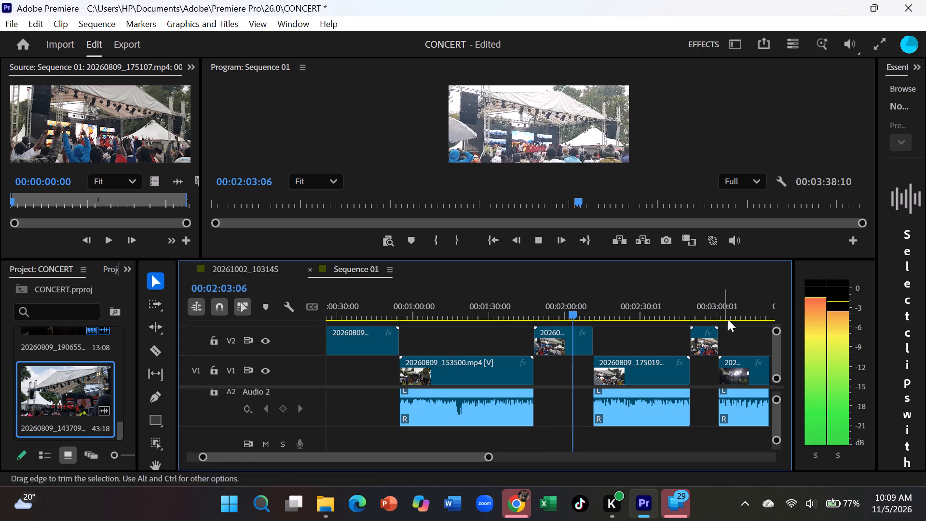
Reduce the video and audio track heights so V1 to V3 and A2, A3 and Mix fit in the timeline together.
drag(775, 328, 776, 337)
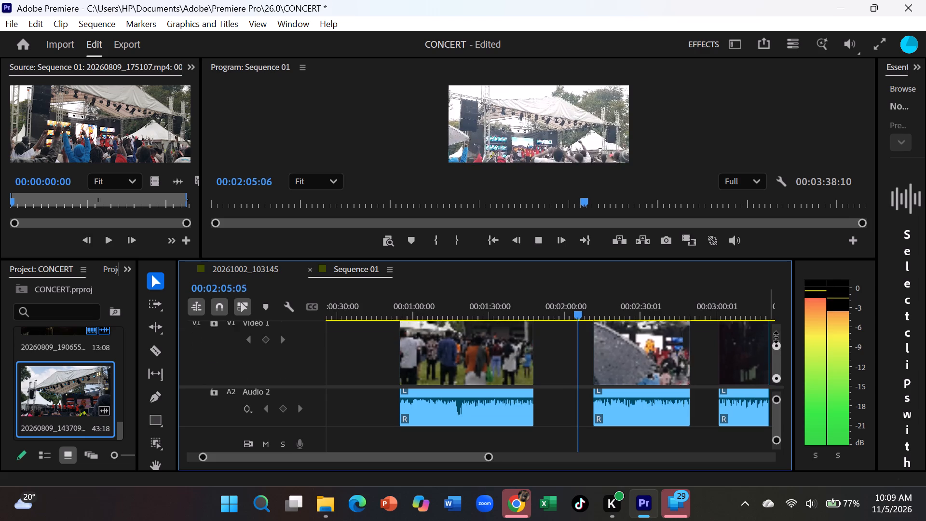
drag(776, 337, 772, 321)
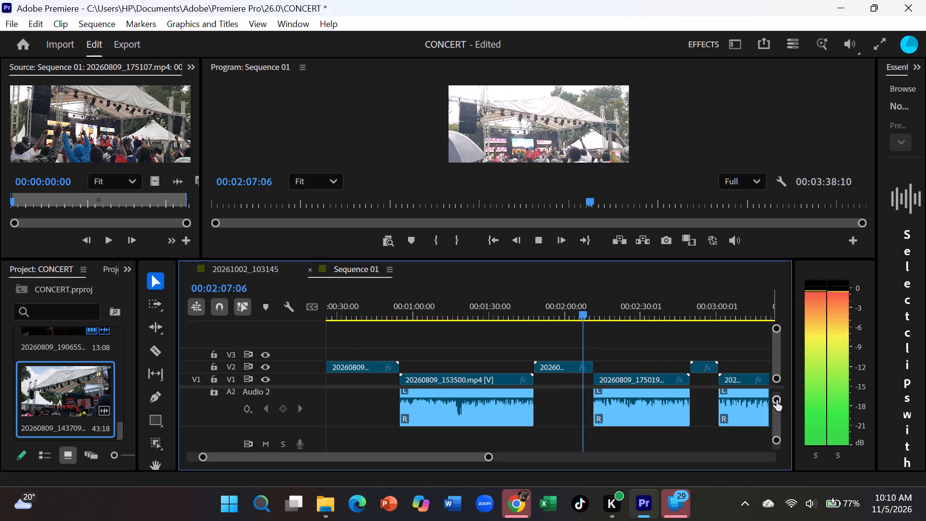
drag(776, 403, 775, 395)
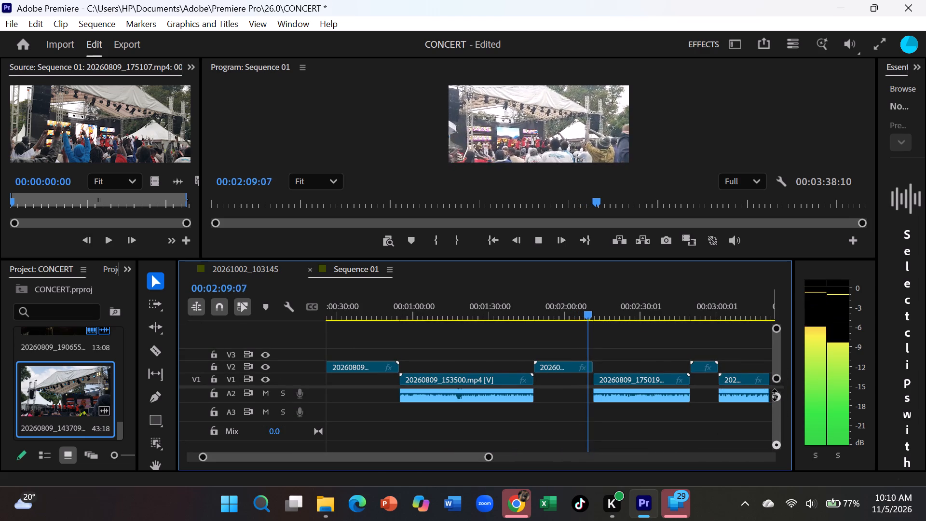
drag(775, 395, 773, 396)
Return to the sequence's opening at 00:00:07:22 and examine the empty stretch on A2 beneath the 20260809_143709 clip.
scroll(627, 398, up, 11)
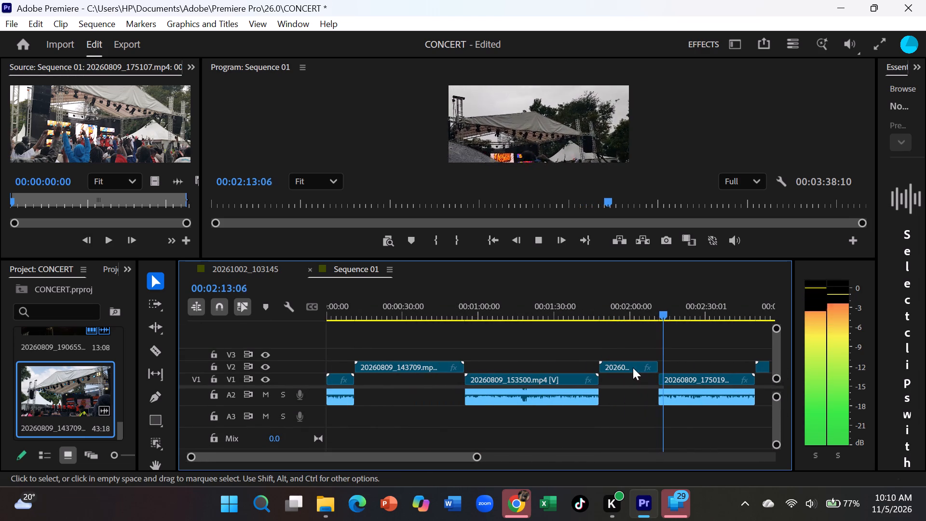
drag(657, 313, 372, 386)
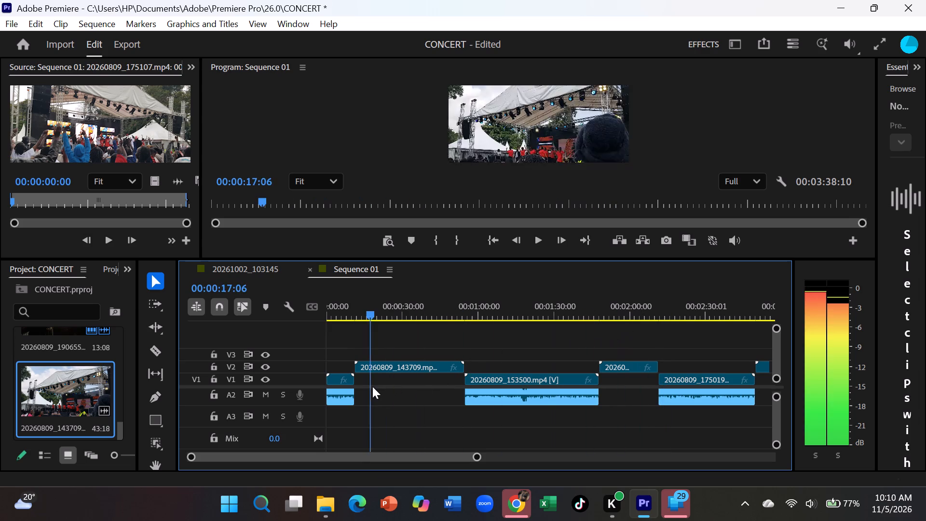
drag(372, 386, 348, 393)
click(376, 396)
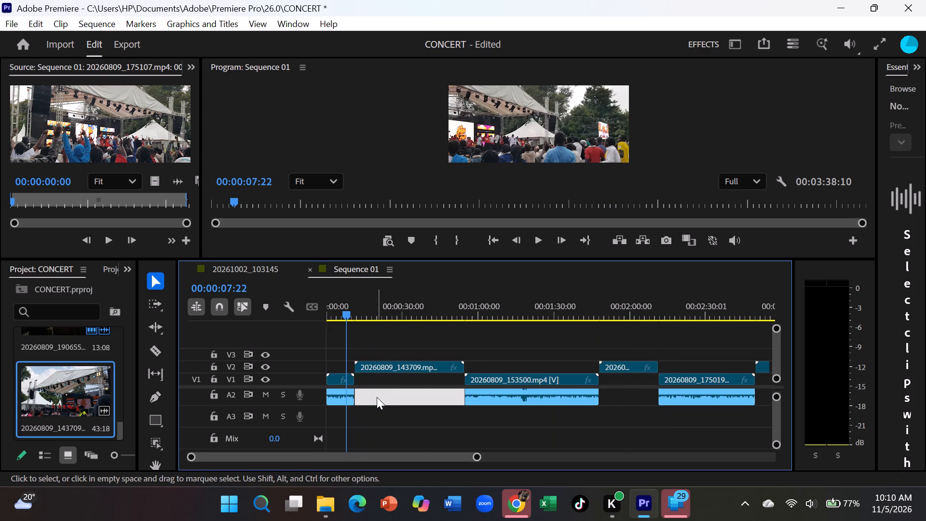
click(384, 418)
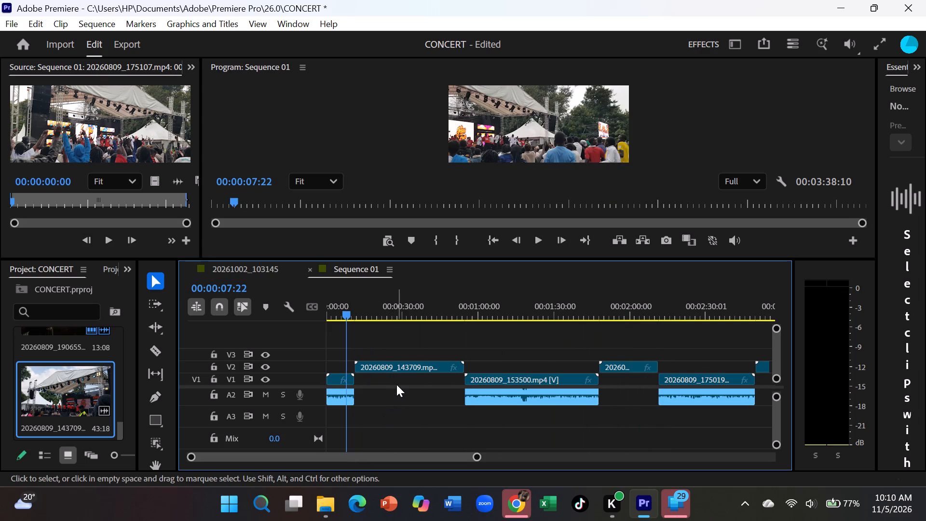
Step back through the edit history to the state where the 20260809_143709 clip's audio is still present on A2 beside the opening clip's audio.
key(ctrl+z)
key(ctrl+z)
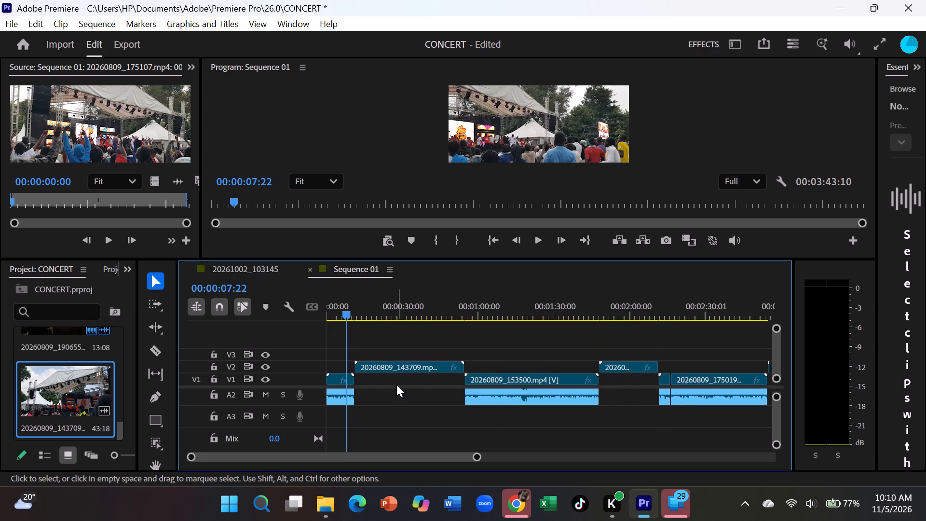
key(ctrl+z)
key(ctrl+z)
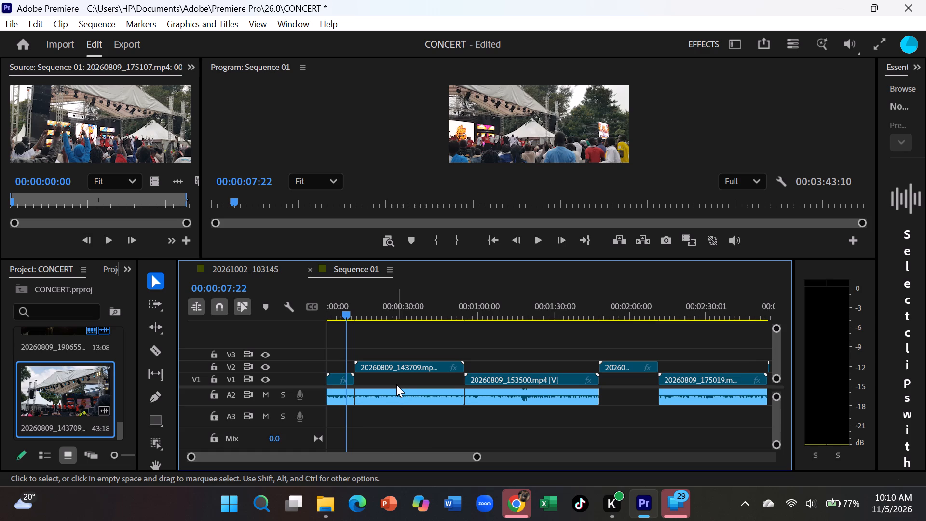
key(ctrl+z)
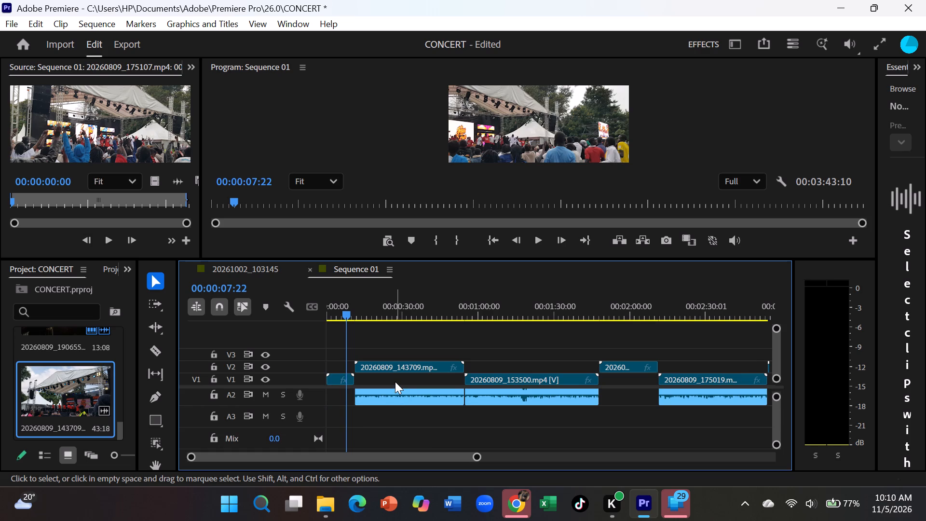
key(ctrl+z)
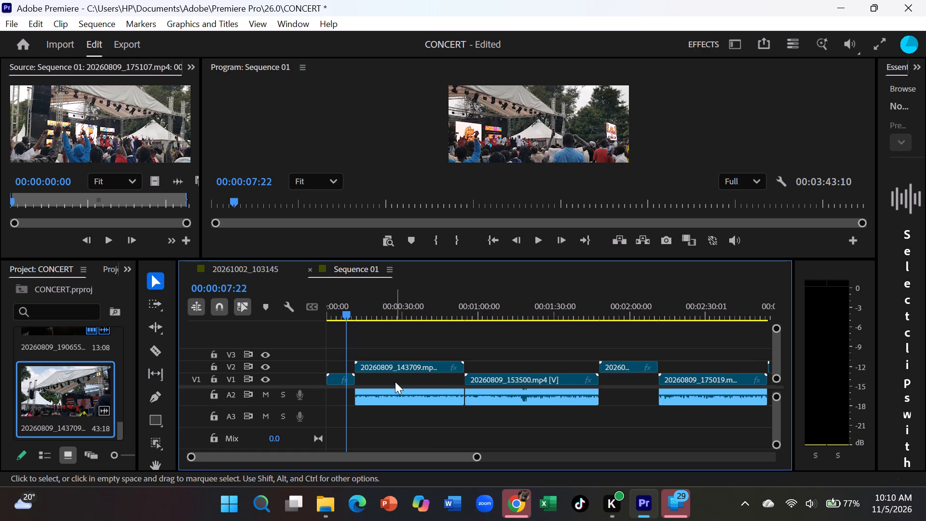
key(ctrl+z)
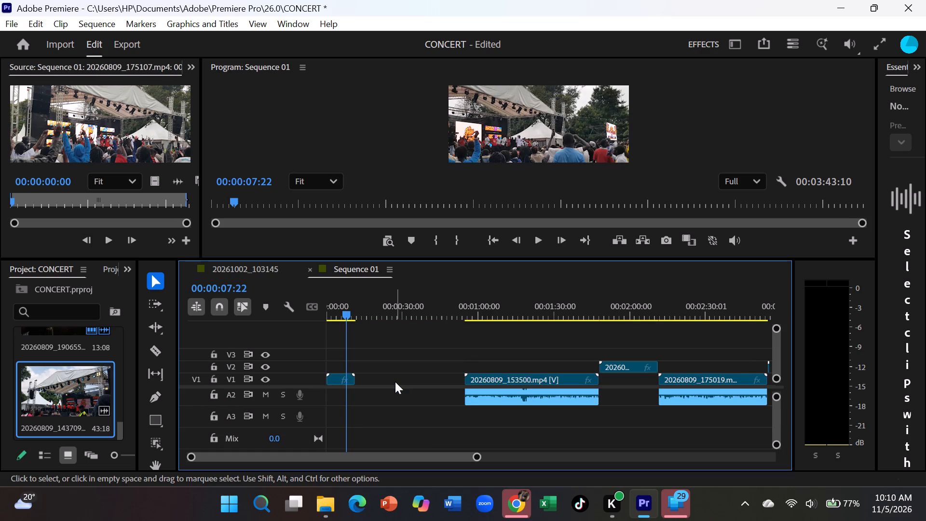
key(ctrl+shift+z)
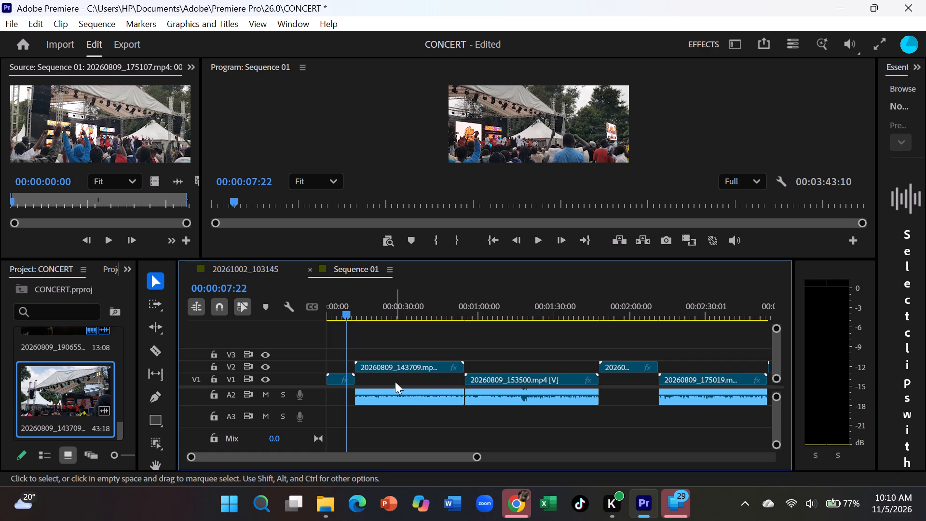
key(ctrl+shift+z)
key(ctrl+shift+z)
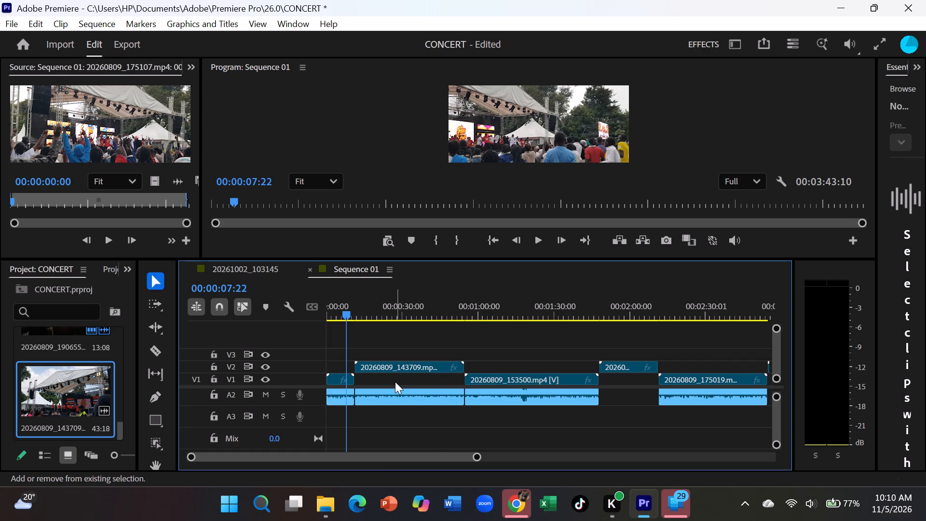
key(ctrl+shift+z)
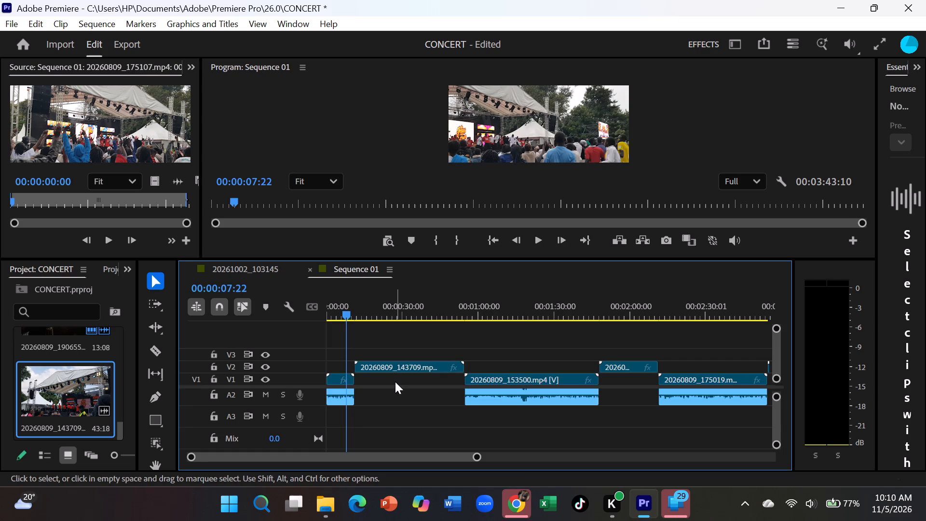
key(ctrl+z)
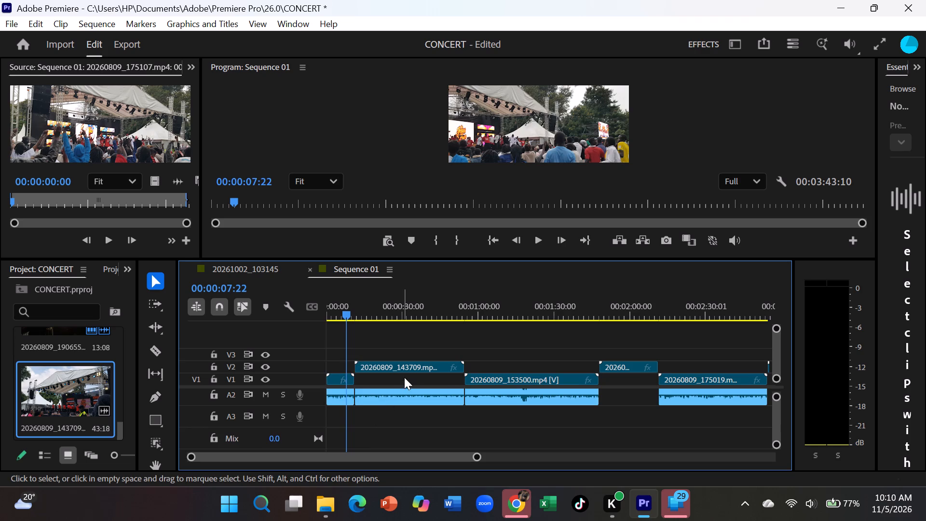
Look over the whole sequence from the opening clip to the last one, checking which clips have audio on A2.
scroll(404, 377, up, 3)
scroll(414, 388, down, 4)
scroll(474, 416, down, 10)
scroll(474, 416, up, 3)
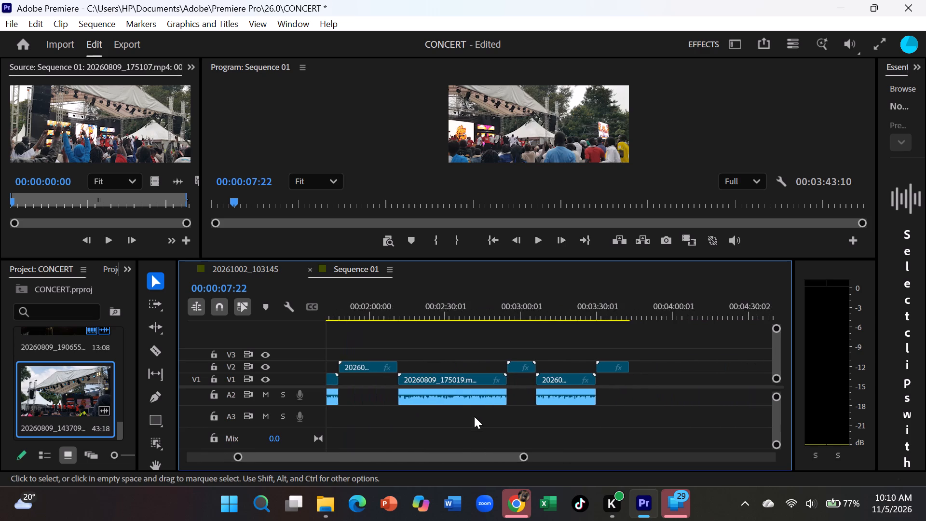
scroll(474, 416, up, 16)
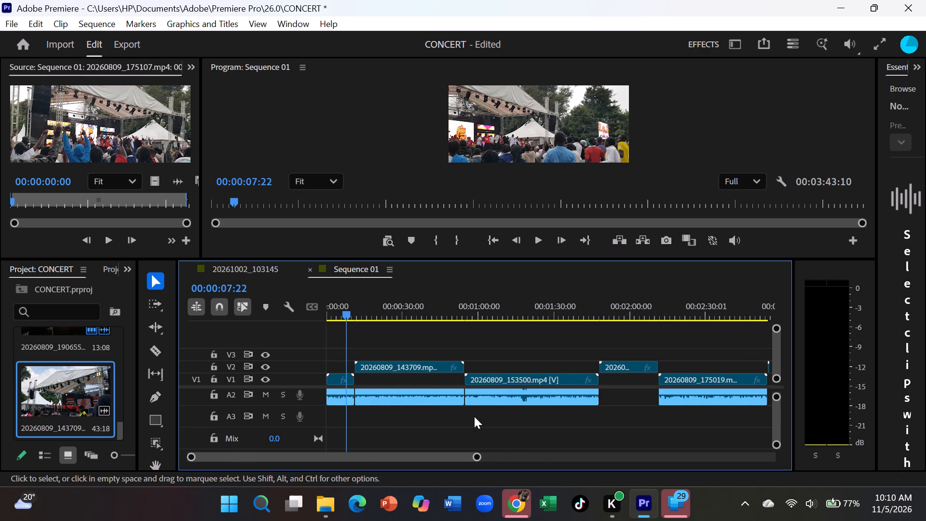
scroll(497, 417, down, 20)
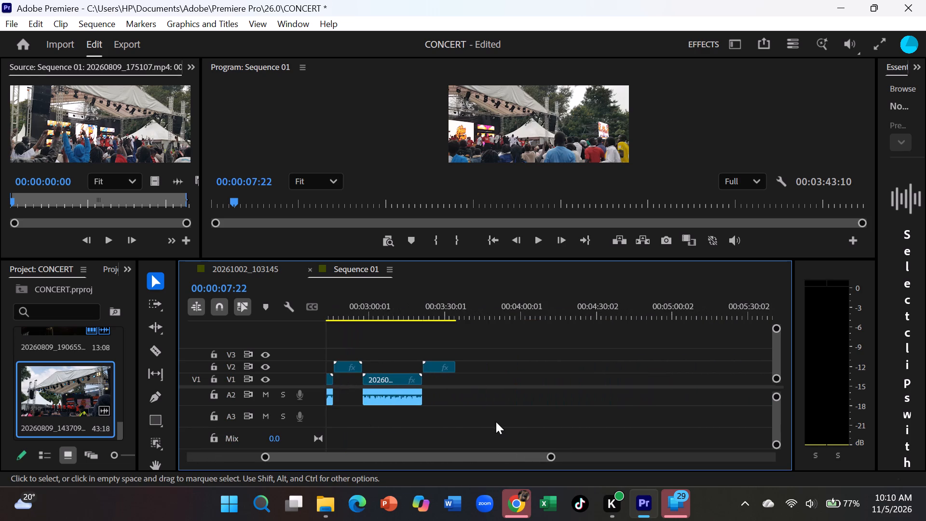
scroll(496, 421, up, 20)
scroll(496, 421, up, 6)
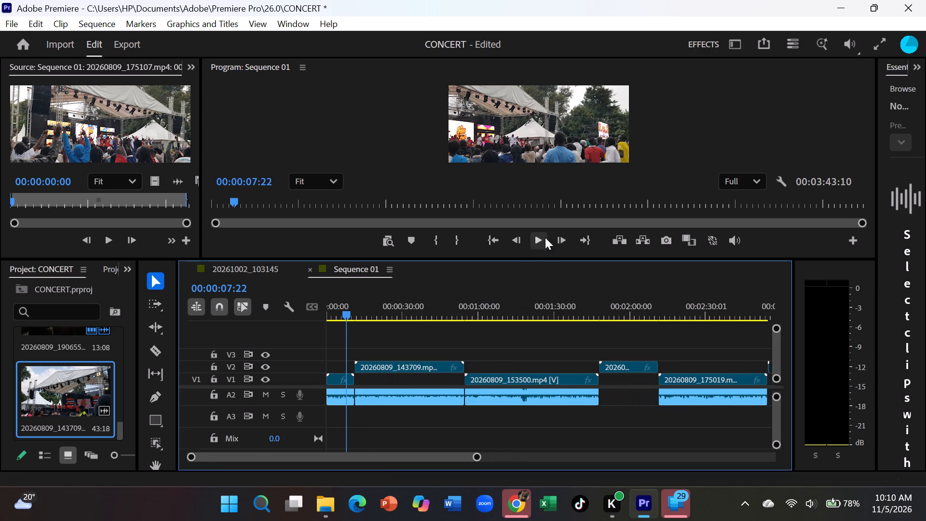
Play the sequence from 00:00:07:22 across the cut into the 20260809_143709 clip to check its picture and recovered audio.
click(542, 237)
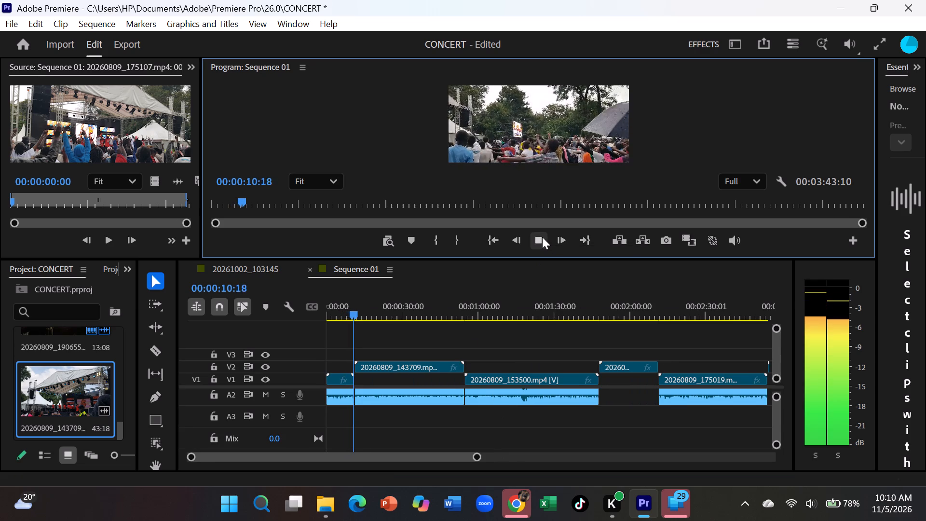
scroll(542, 237, down, 2)
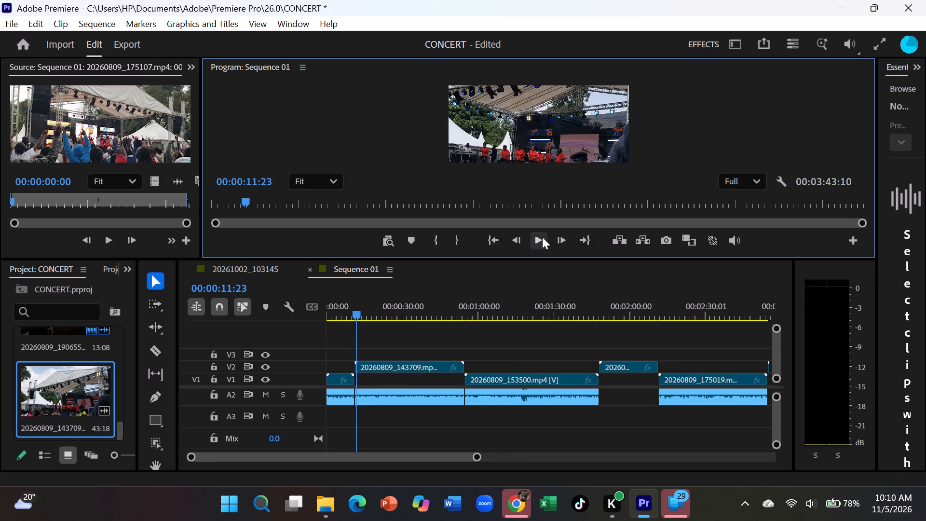
scroll(540, 239, down, 3)
scroll(540, 239, up, 13)
click(540, 239)
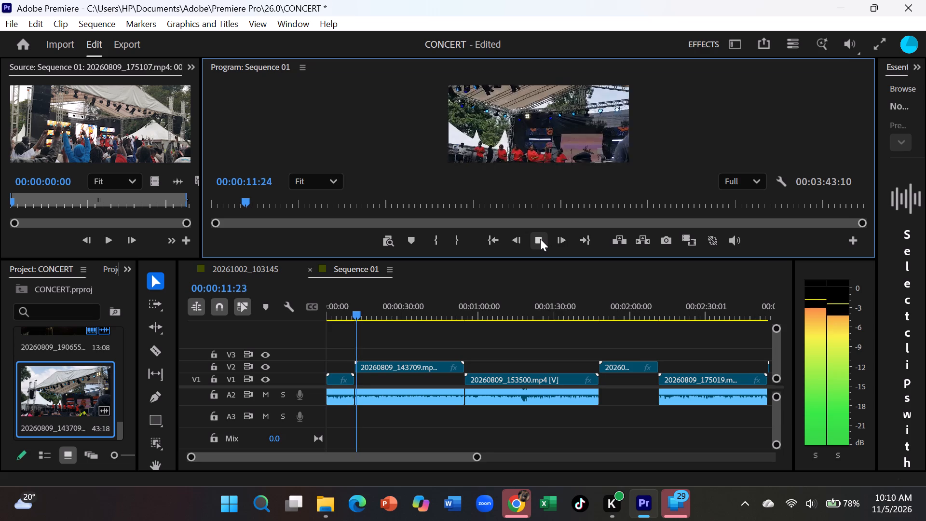
scroll(539, 240, down, 2)
scroll(538, 242, up, 3)
click(538, 242)
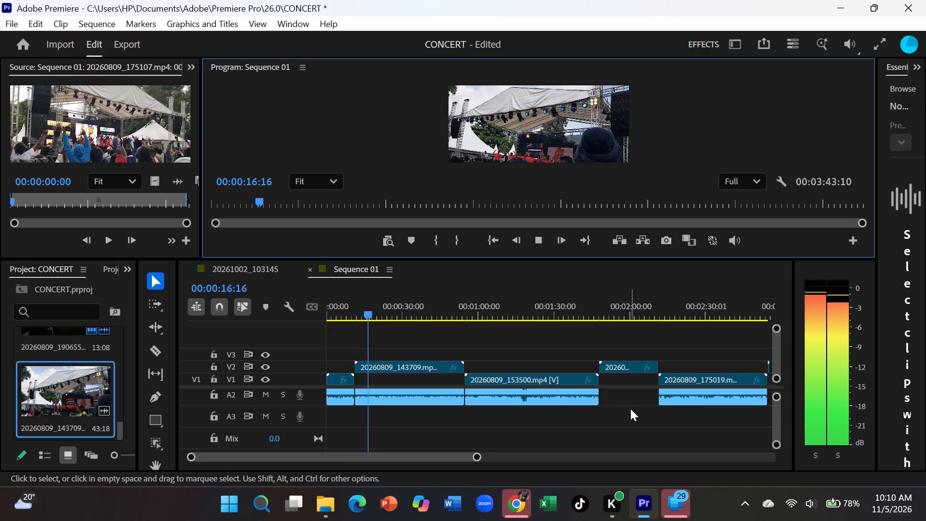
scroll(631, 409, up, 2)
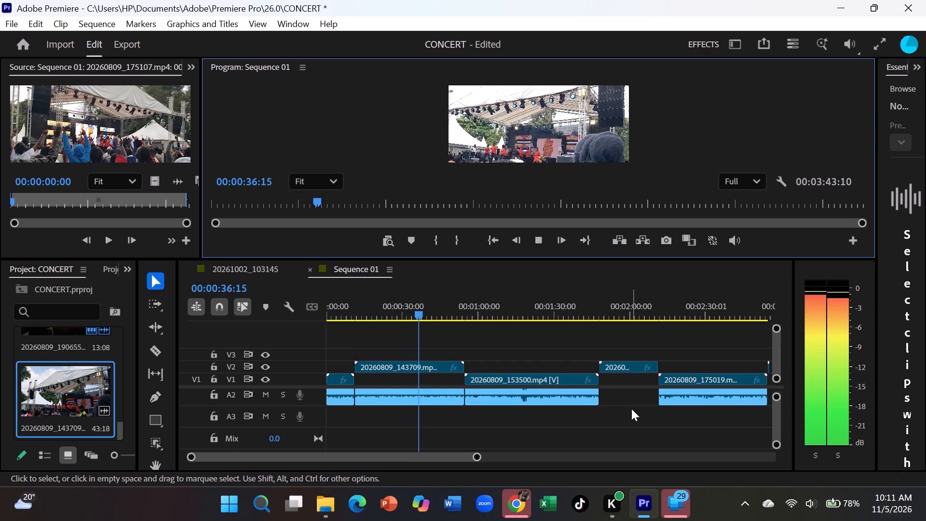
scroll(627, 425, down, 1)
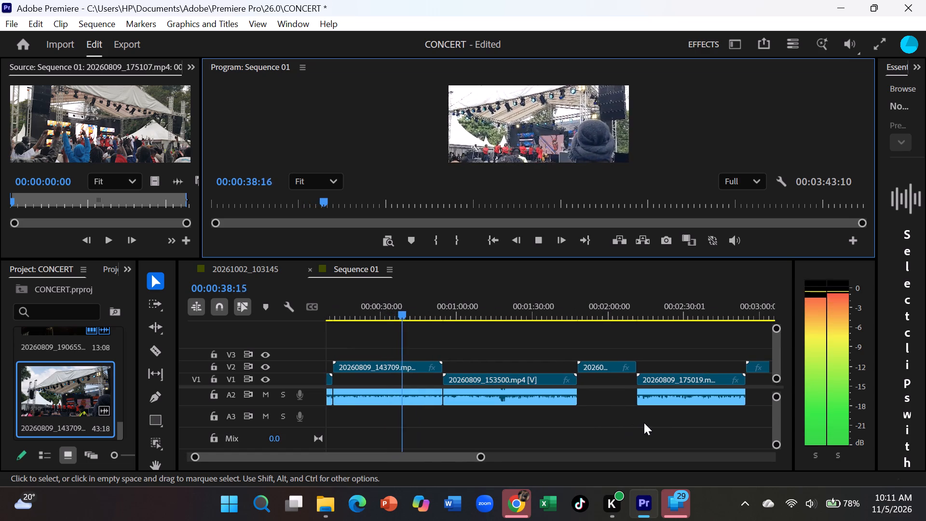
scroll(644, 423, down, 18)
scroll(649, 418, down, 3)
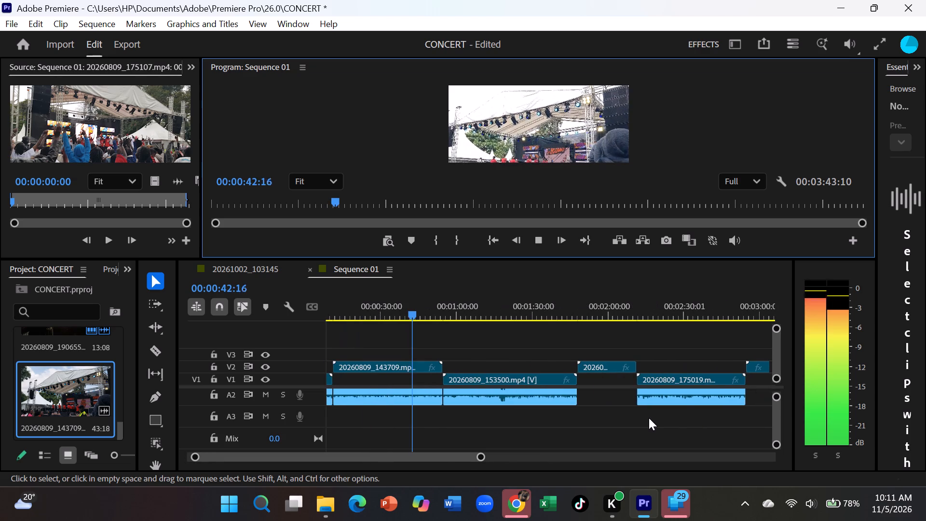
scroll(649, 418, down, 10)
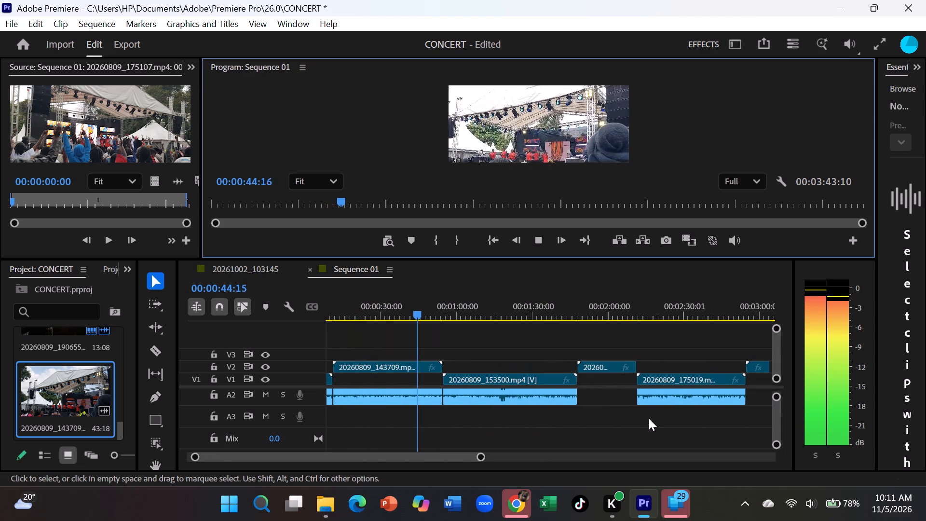
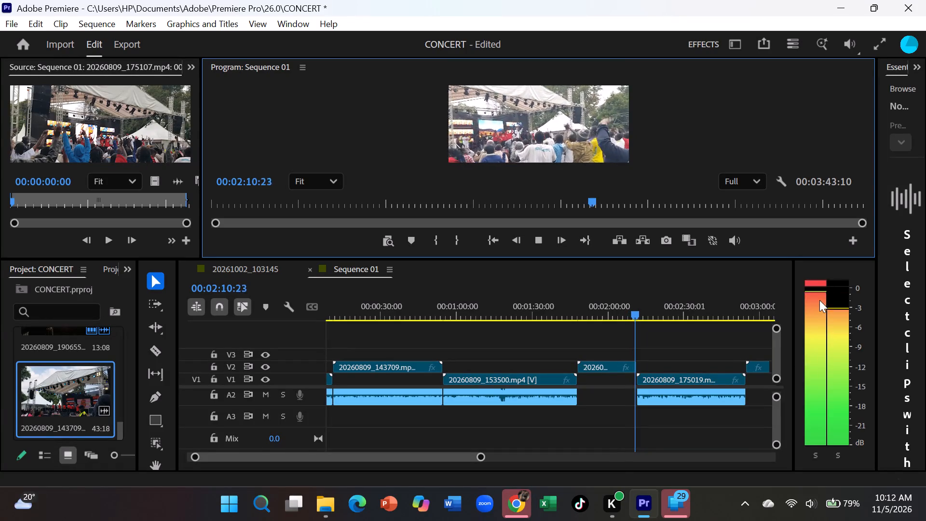
Split the 20260809_175019 clip and its audio at 00:02:17:19 and delete the portion before the cut.
click(813, 282)
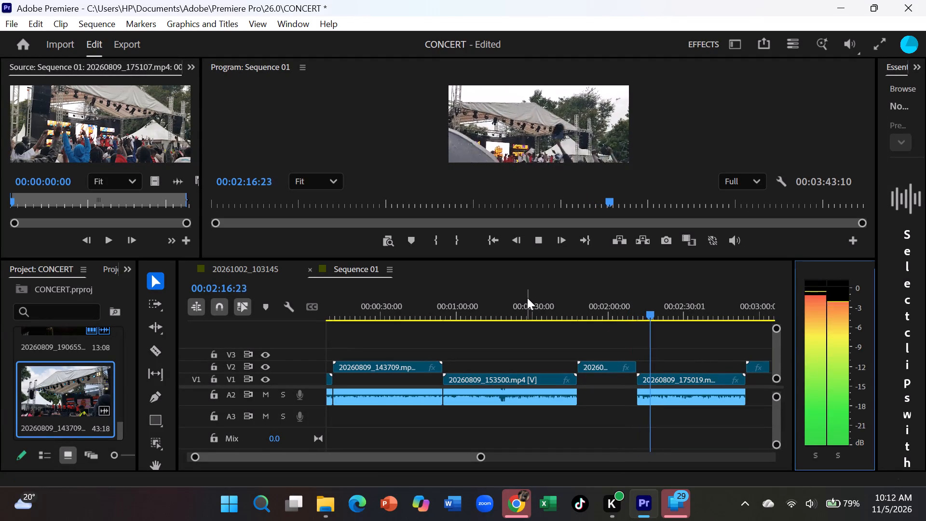
key(space)
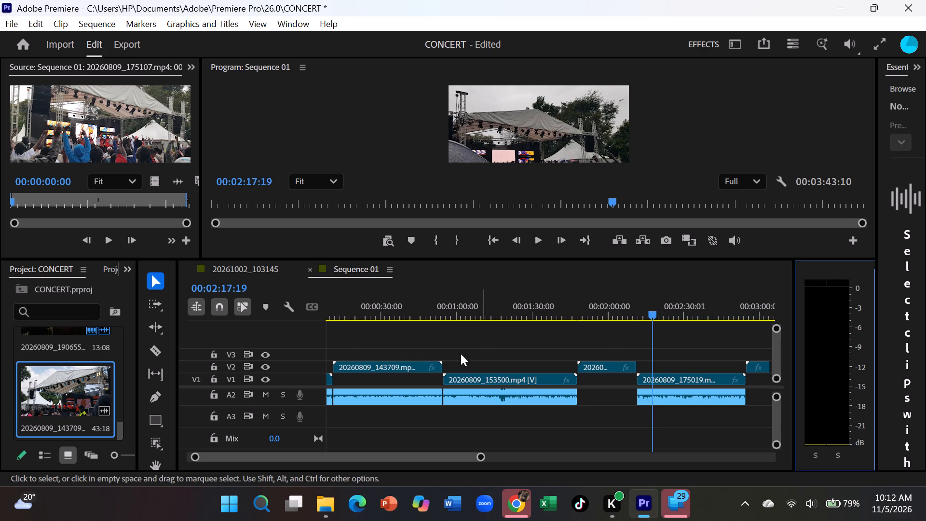
click(155, 350)
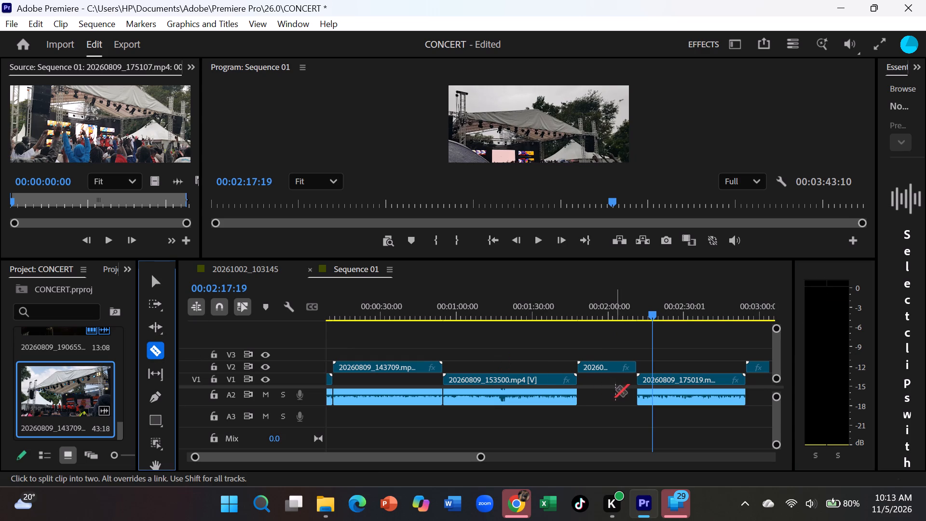
click(652, 390)
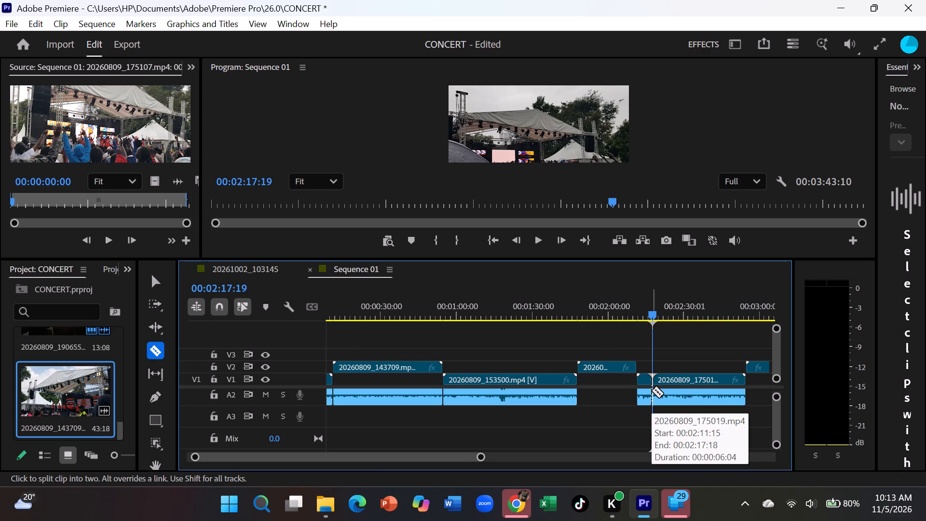
click(154, 281)
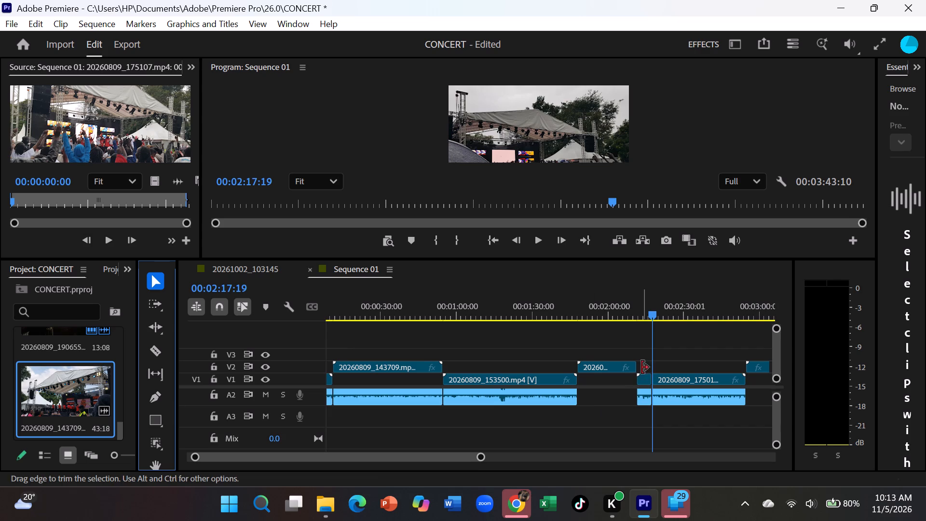
click(642, 381)
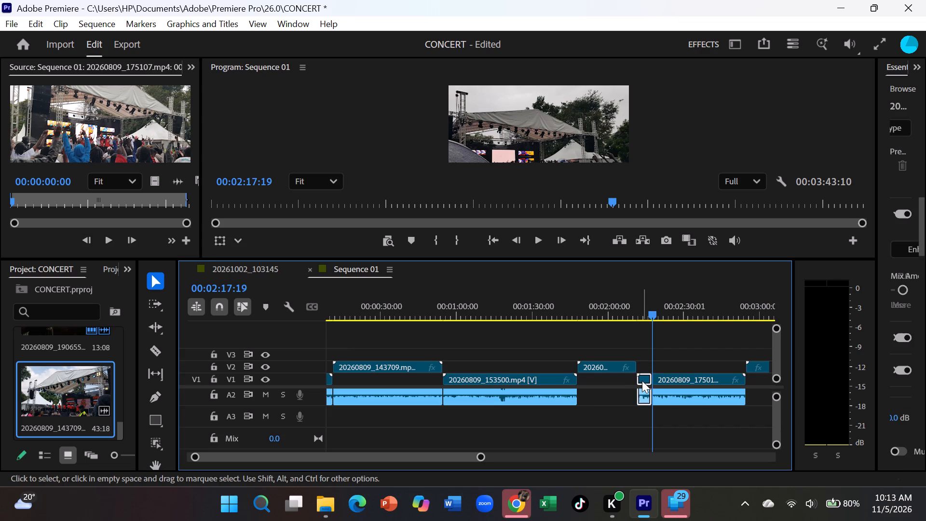
key(Delete)
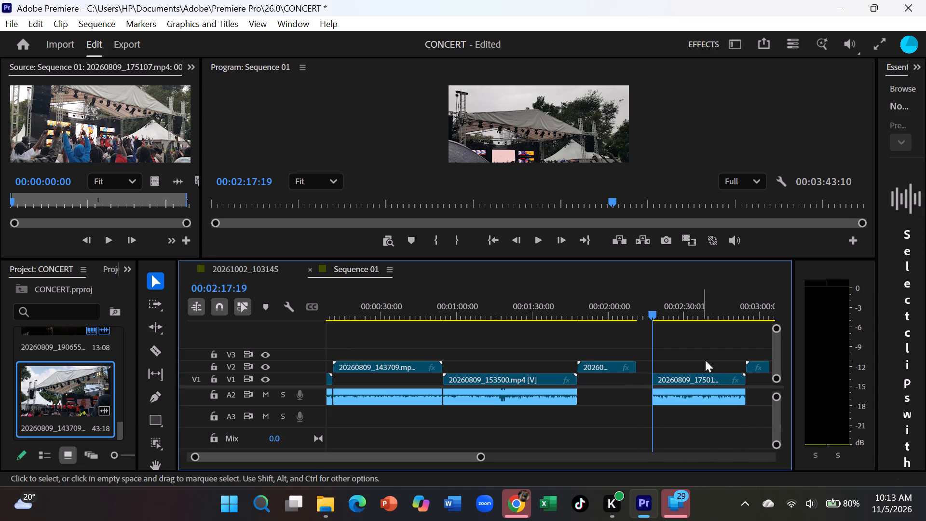
Close the gap after the preceding V2 clip by moving the trimmed 20260809_175019 clip and all following clips earlier together.
drag(659, 330, 748, 395)
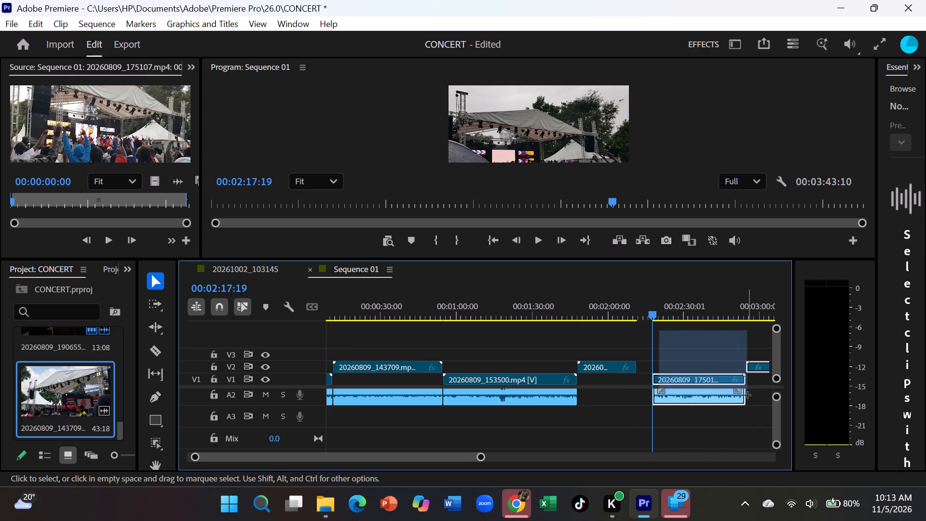
drag(748, 395, 523, 429)
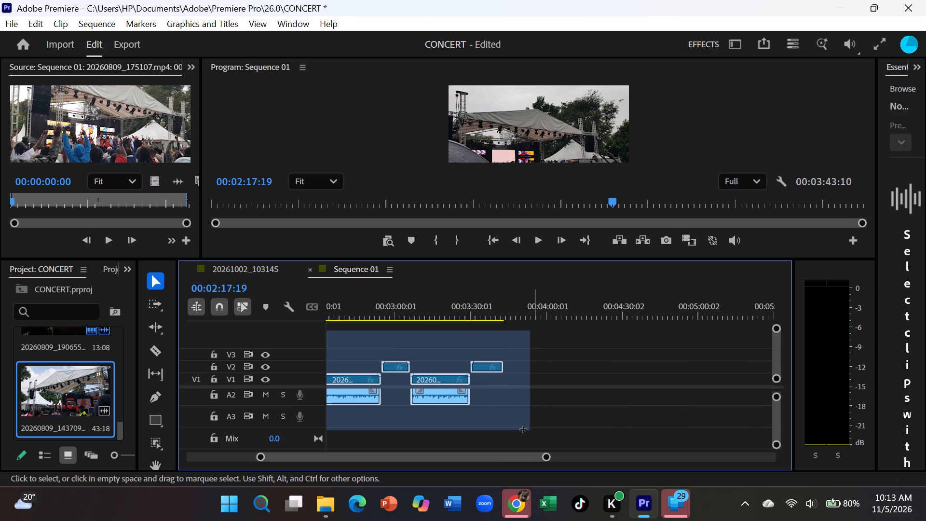
drag(523, 429, 519, 428)
scroll(519, 423, up, 7)
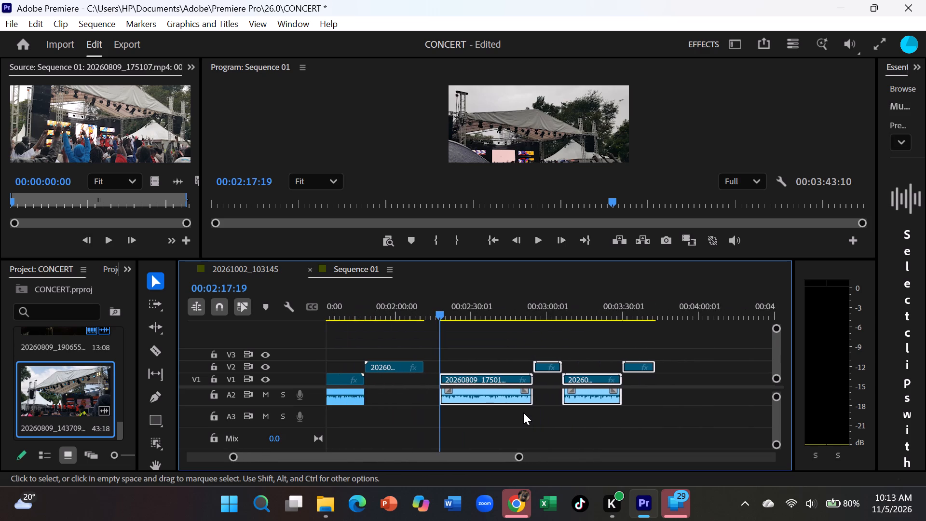
key(v)
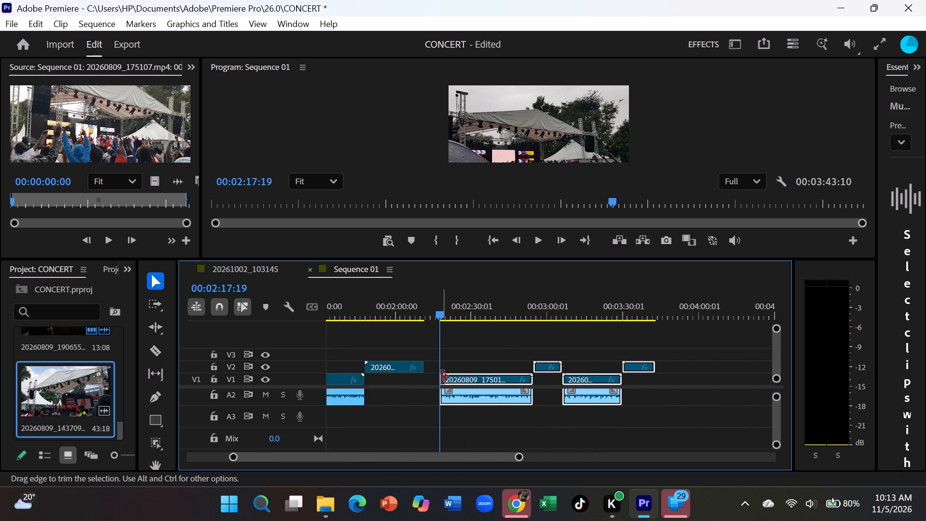
key(a)
click(428, 386)
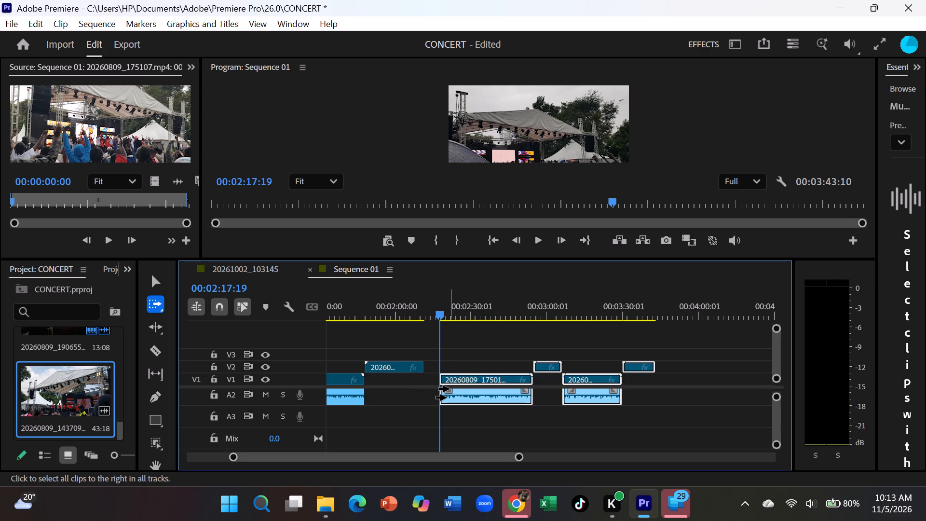
drag(449, 389, 439, 394)
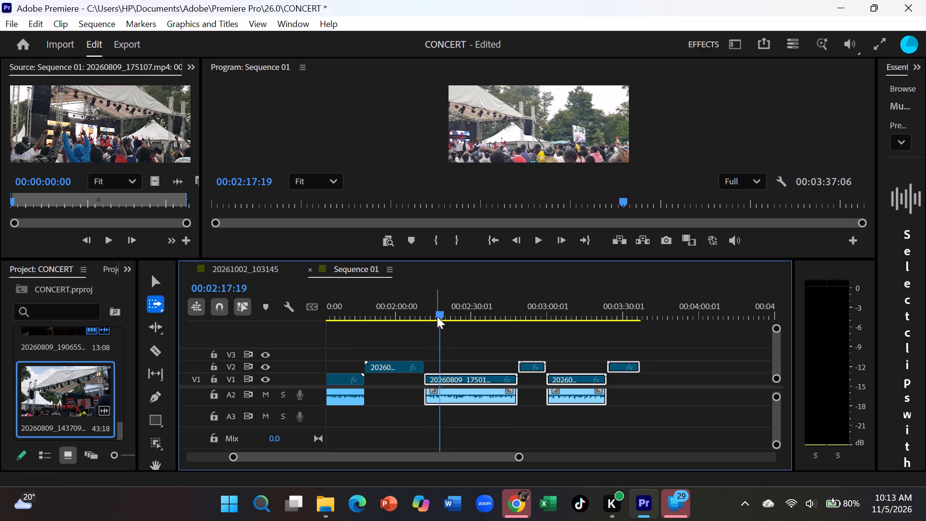
Play the sequence from about 00:01:56 towards the closed-up join with the 20260809_175019 clip to check the cut.
drag(437, 316, 383, 330)
key(space)
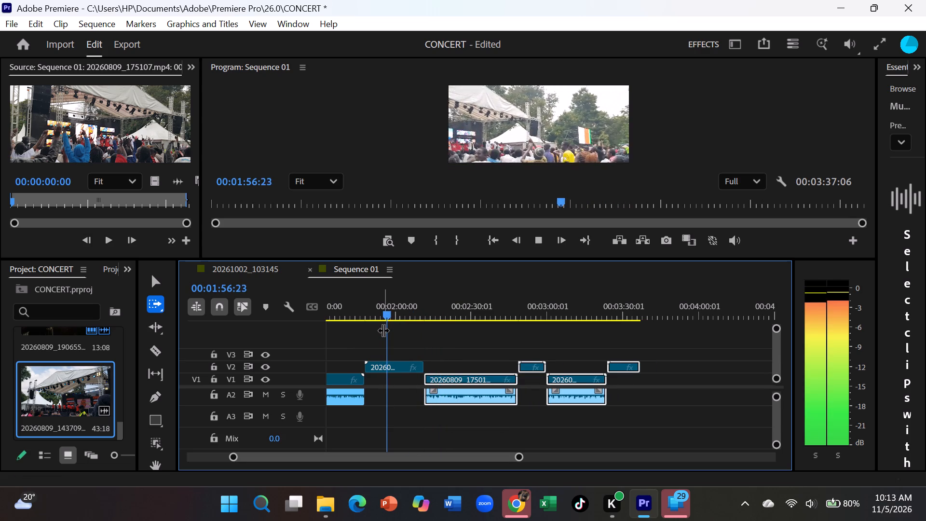
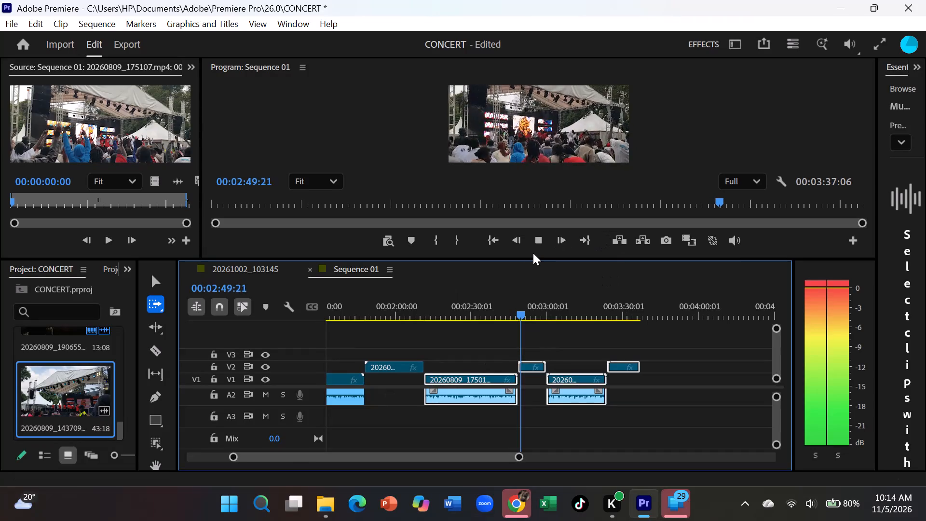
Reset the audio meters' clipping indicators and play briefly from 00:02:50:17 to check the sound level under the V2 clip.
key(space)
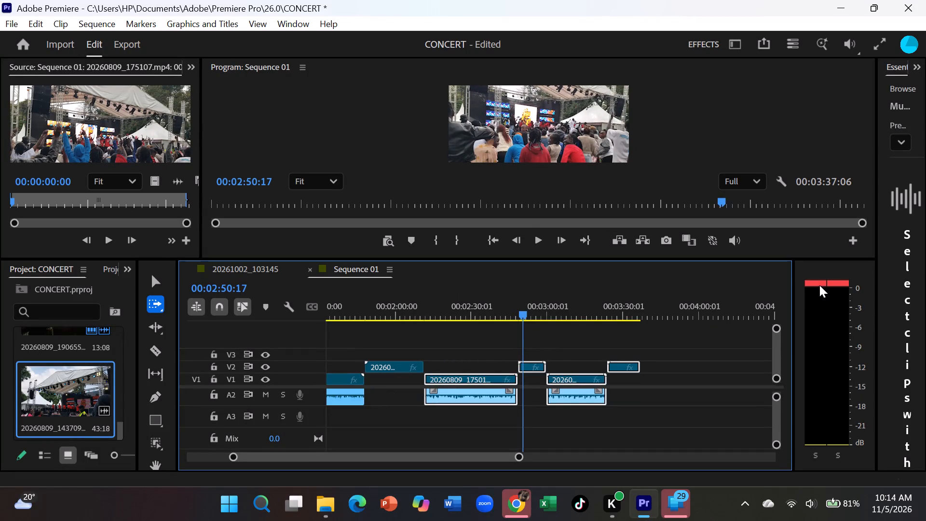
click(818, 280)
key(space)
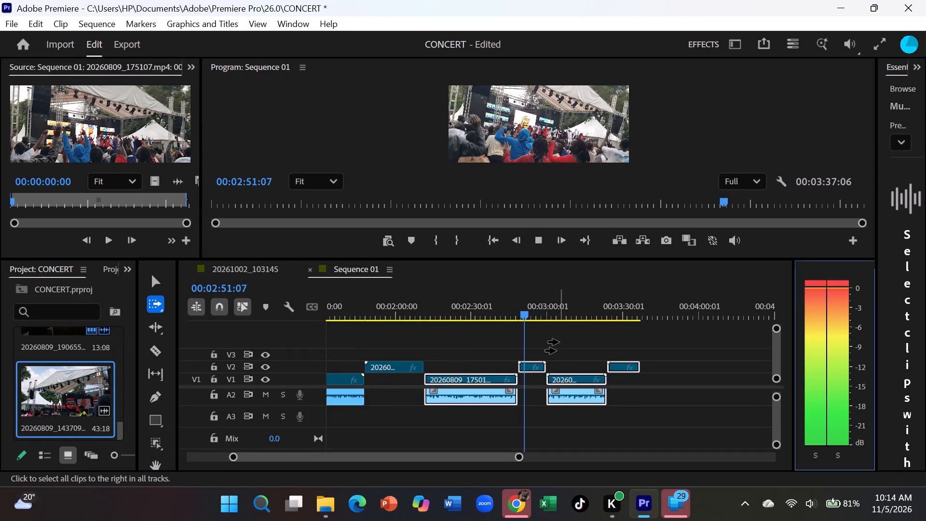
key(space)
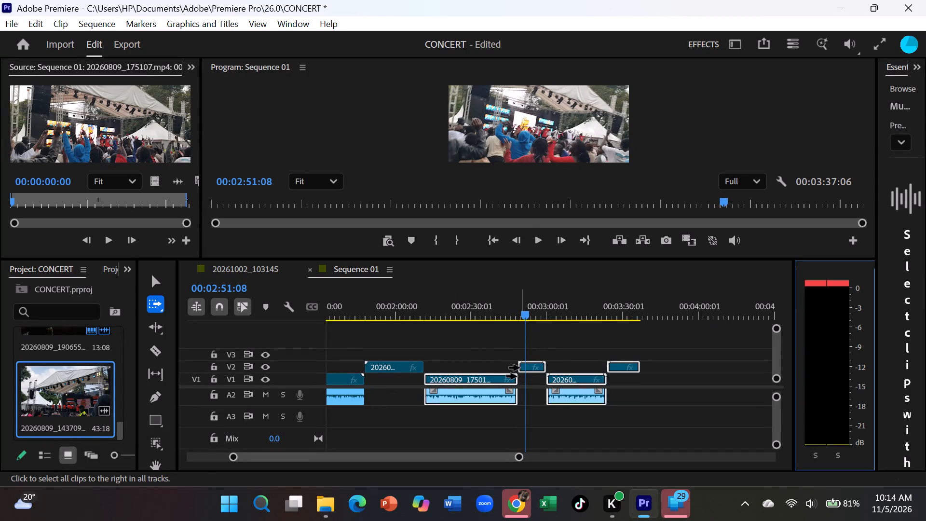
Switch to the Selection tool and open the Mix track's volume value for editing.
key(v)
scroll(519, 369, down, 2)
scroll(519, 405, up, 4)
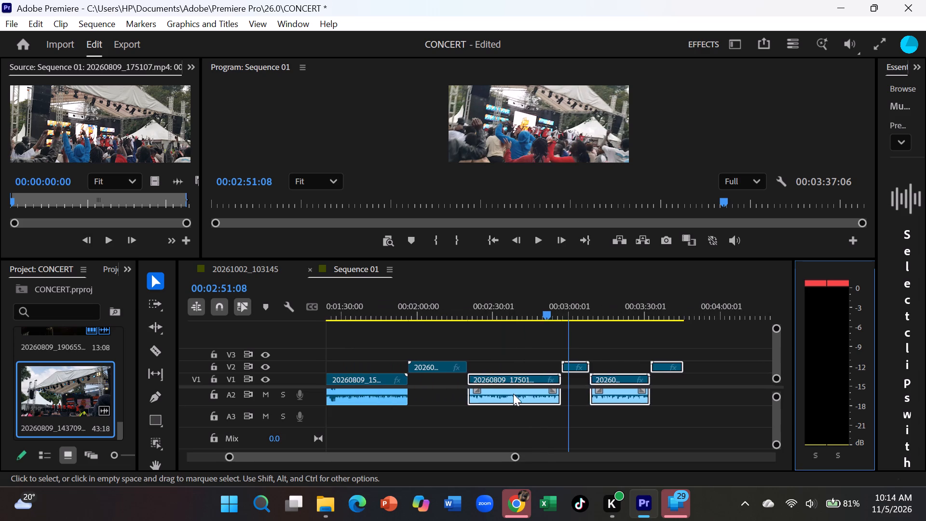
click(271, 435)
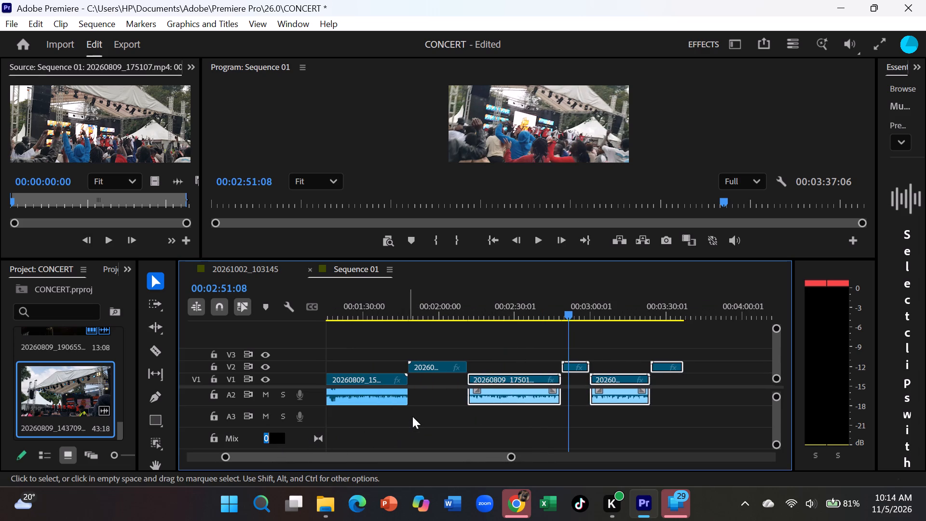
scroll(413, 413, up, 2)
scroll(413, 414, down, 3)
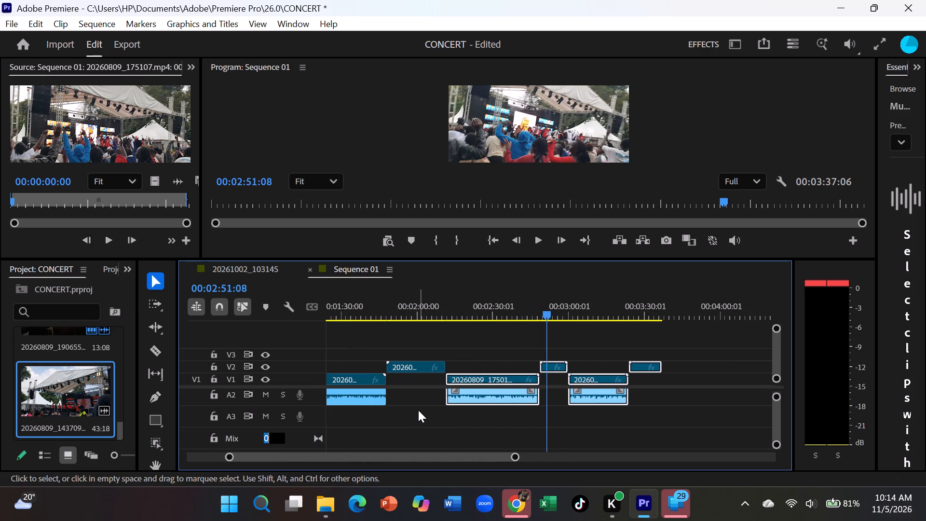
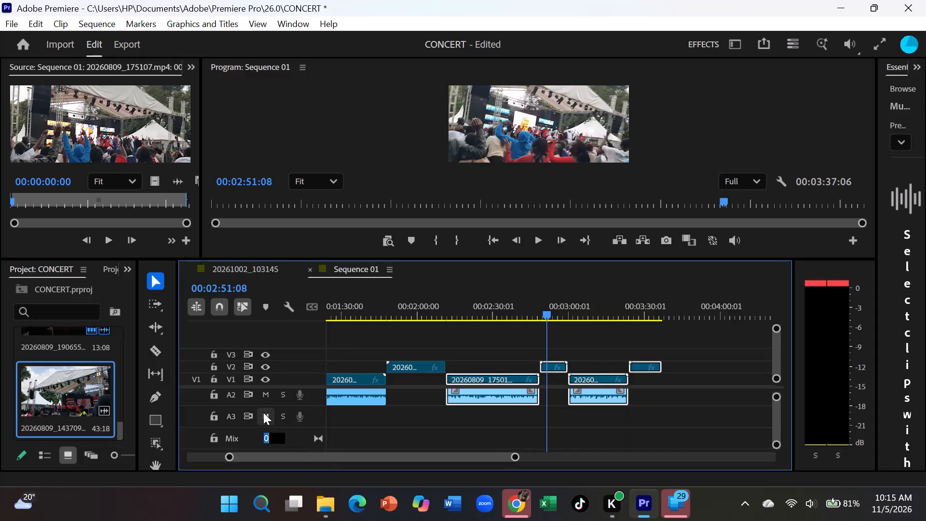
Check the sound from 00:02:40:29 into the following V2 clip with audio track A3 muted, and unmute the track.
click(263, 412)
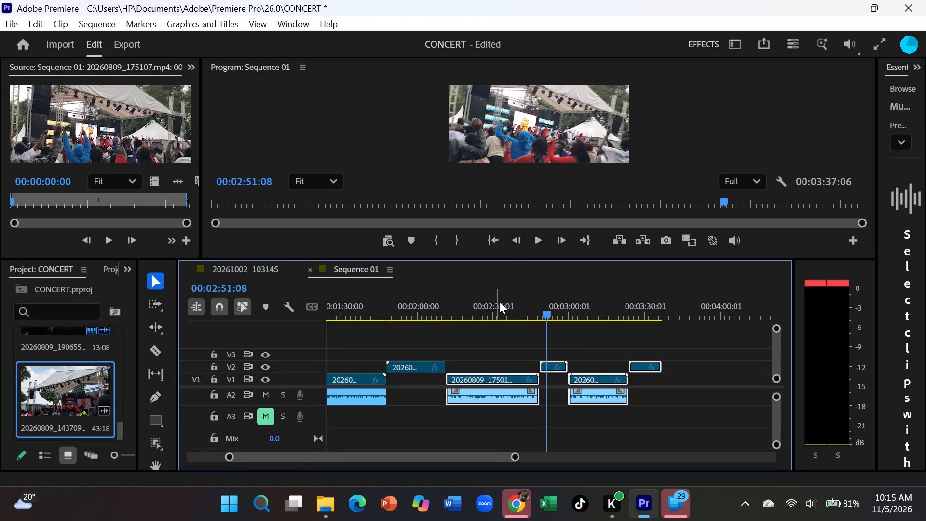
drag(544, 307, 523, 316)
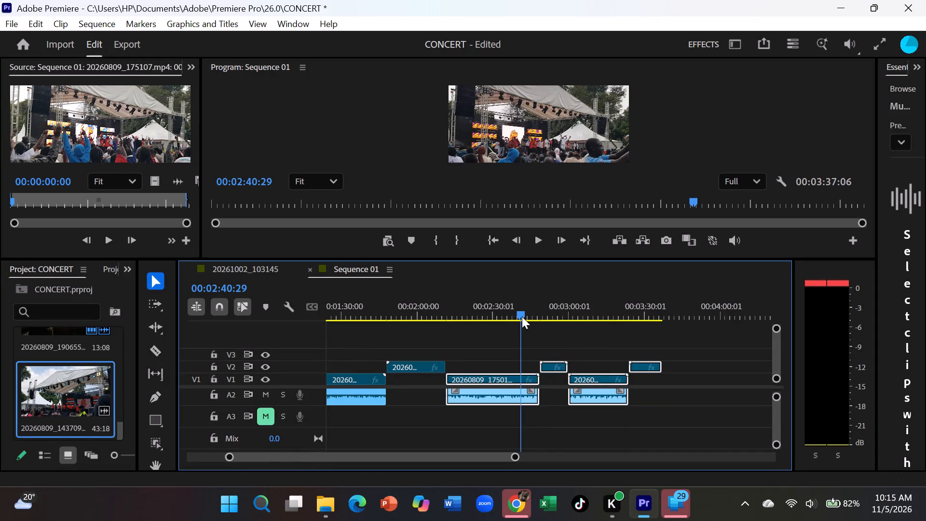
key(space)
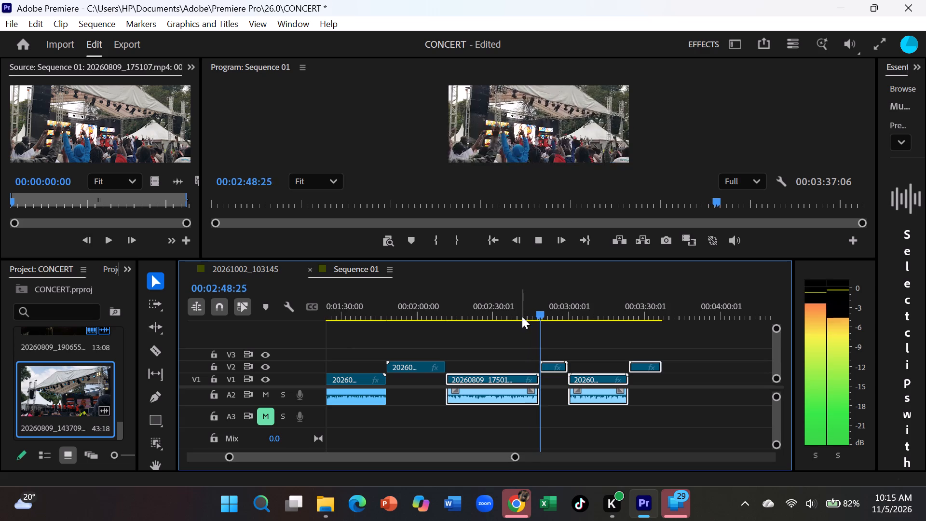
key(space)
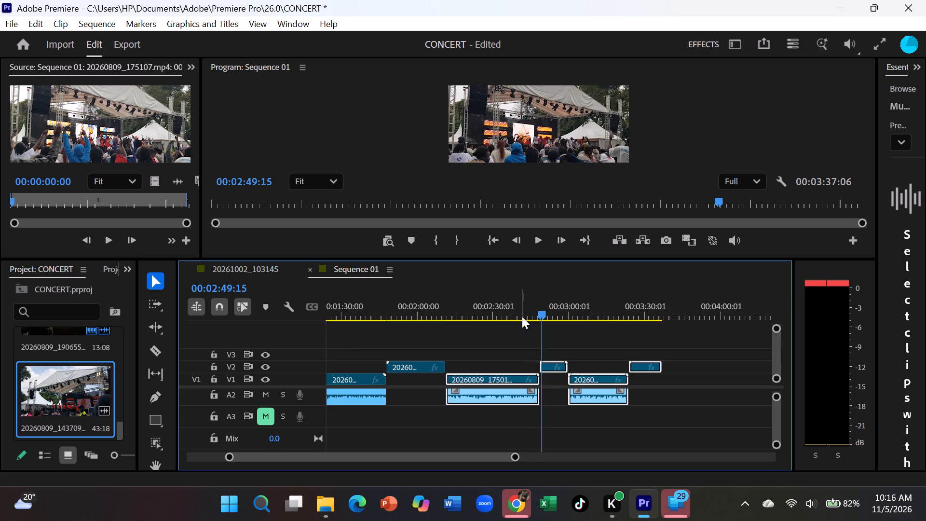
click(263, 424)
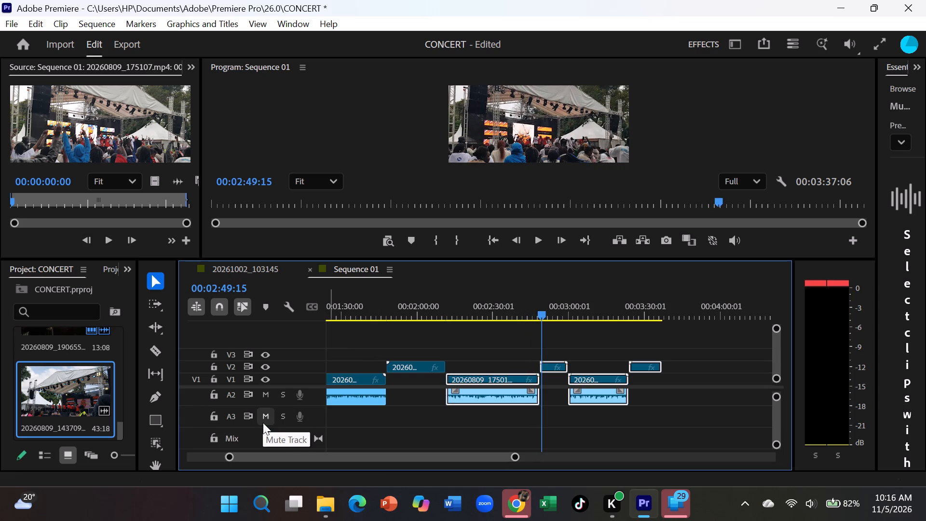
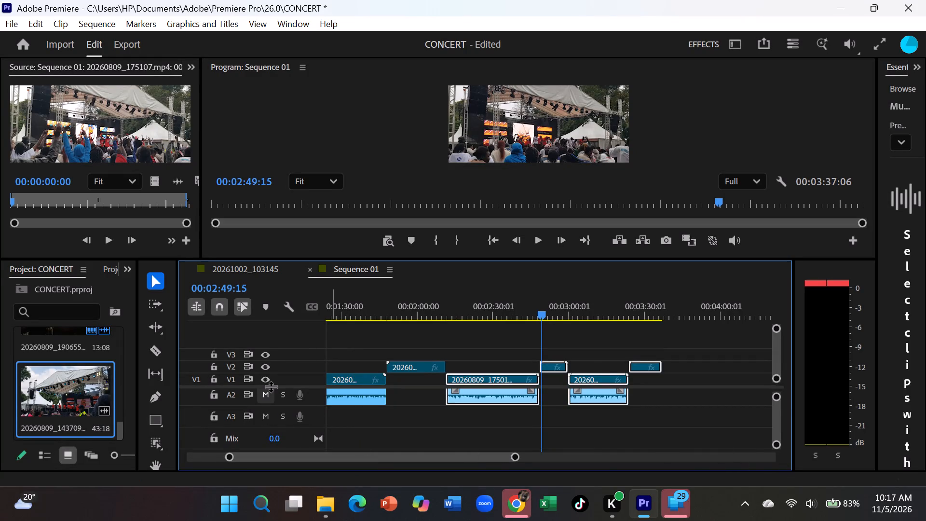
Shift the divider between the video and audio tracks so that audio tracks A1, A2 and A3 are all shown.
drag(271, 386, 269, 401)
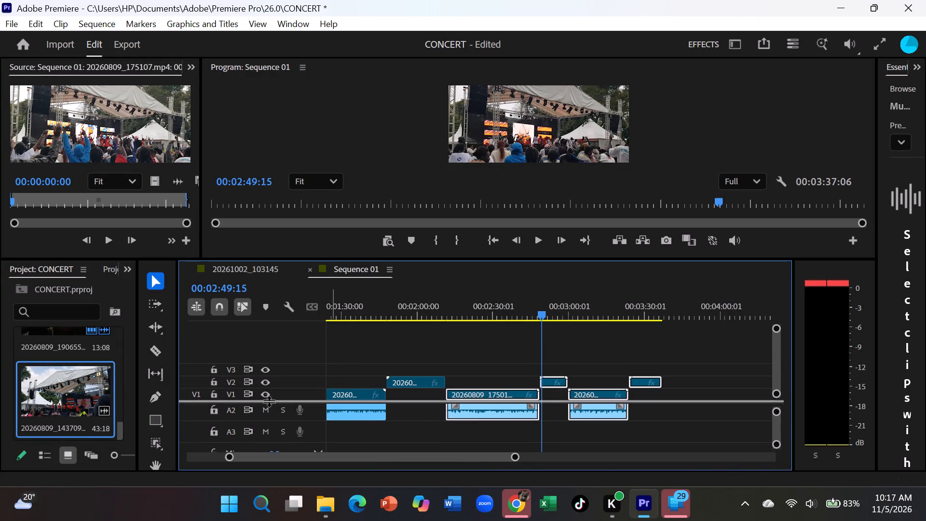
drag(269, 401, 284, 353)
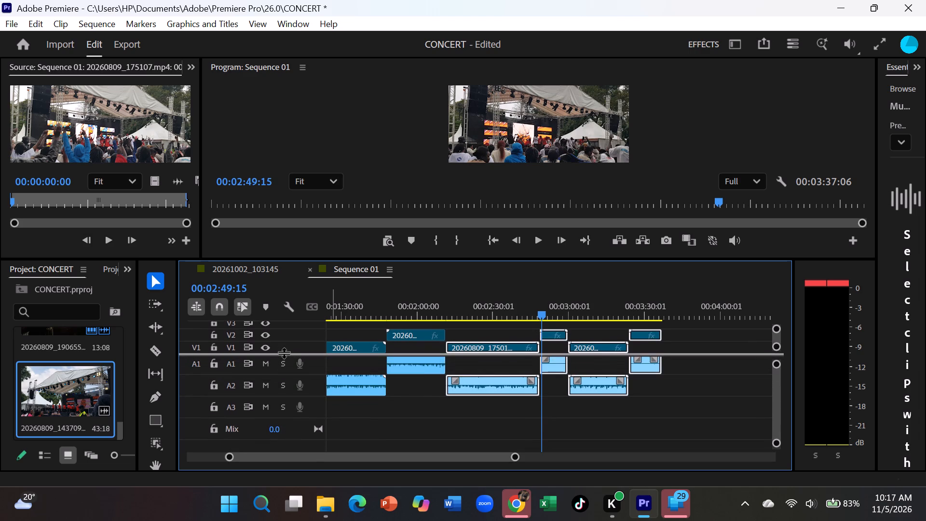
drag(284, 353, 285, 350)
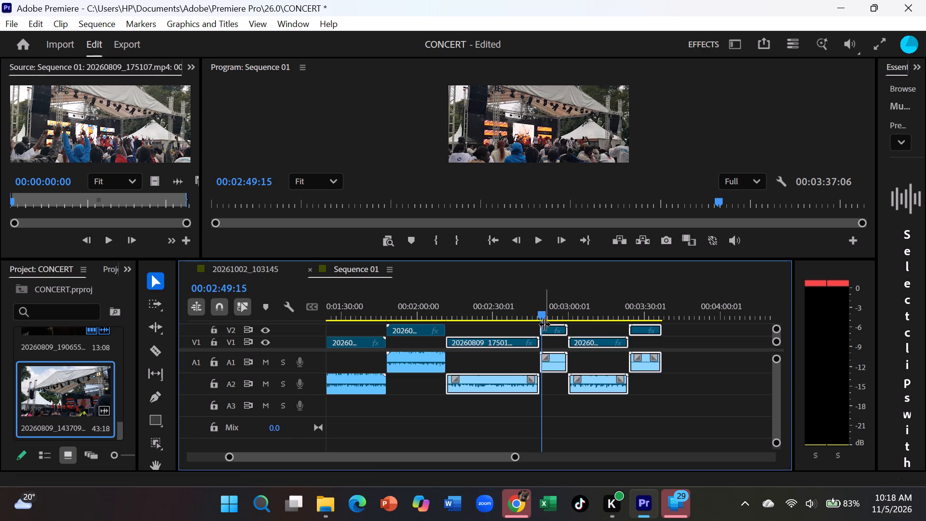
Move the playhead back to 00:02:05:05 and clear the clip selection in Sequence 01.
drag(535, 300, 432, 346)
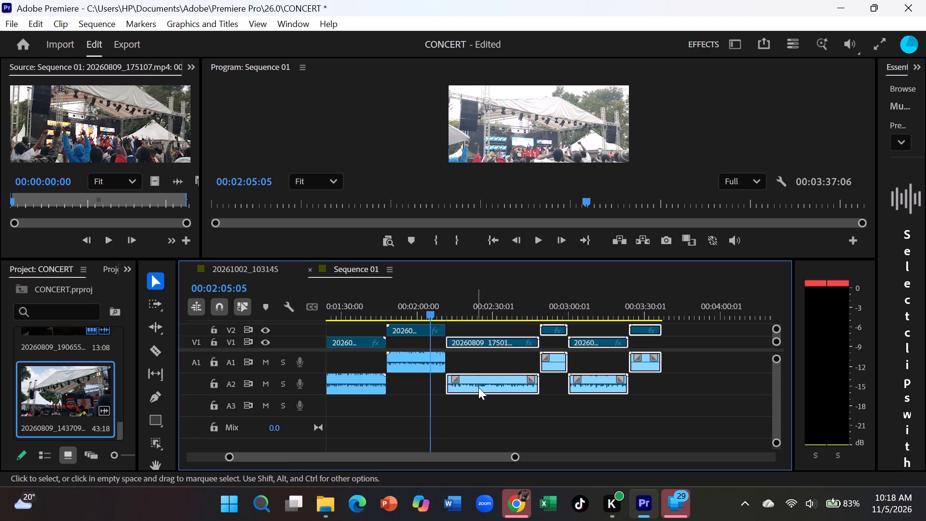
right_click(467, 377)
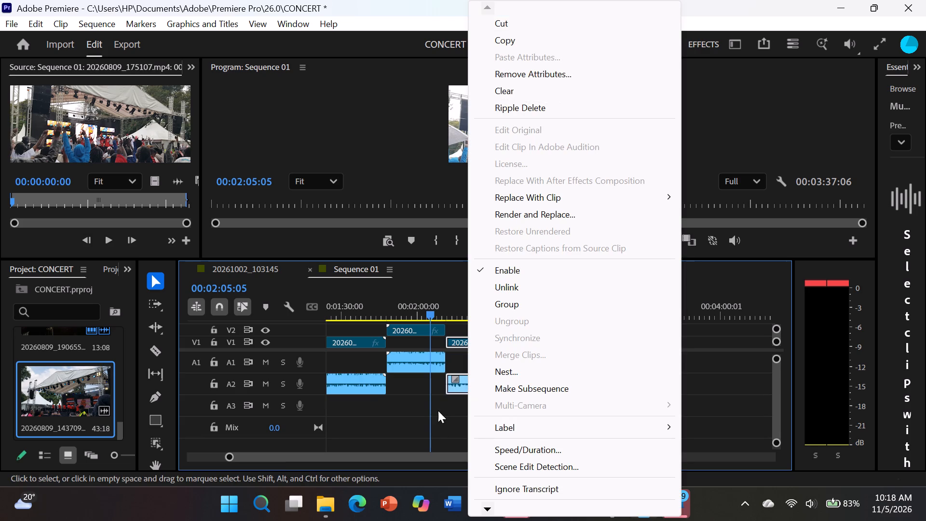
click(436, 419)
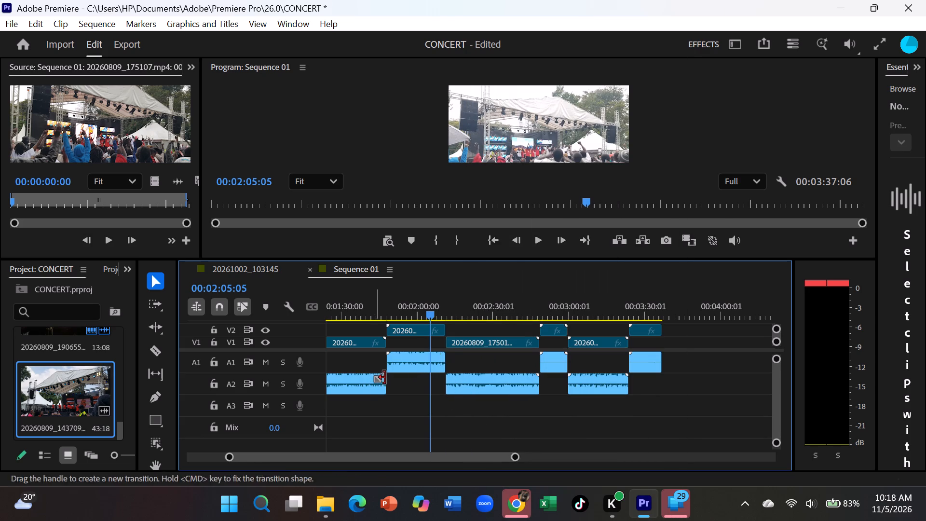
right_click(460, 383)
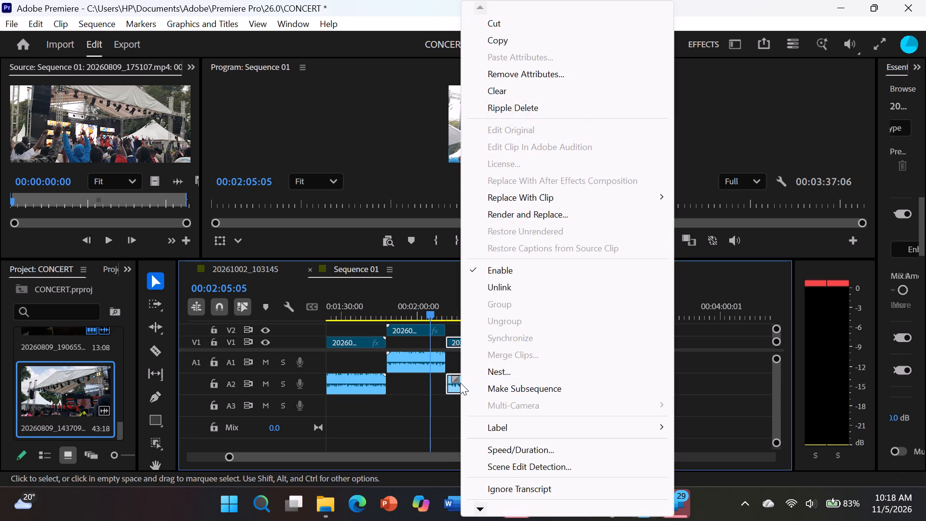
click(415, 418)
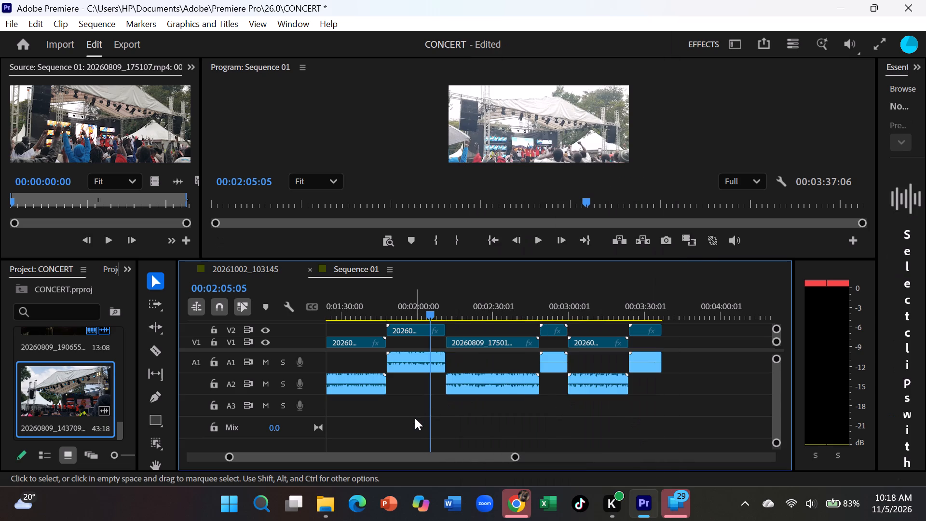